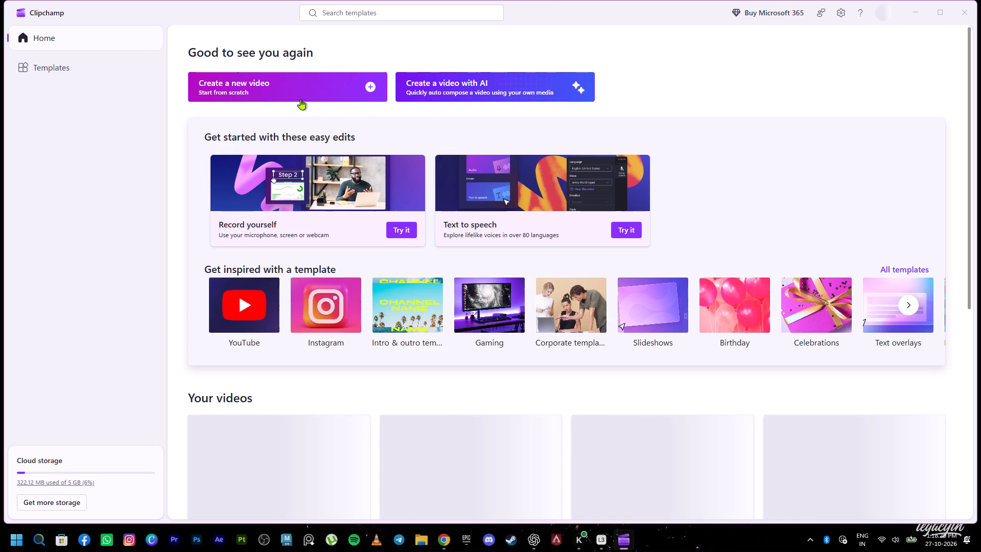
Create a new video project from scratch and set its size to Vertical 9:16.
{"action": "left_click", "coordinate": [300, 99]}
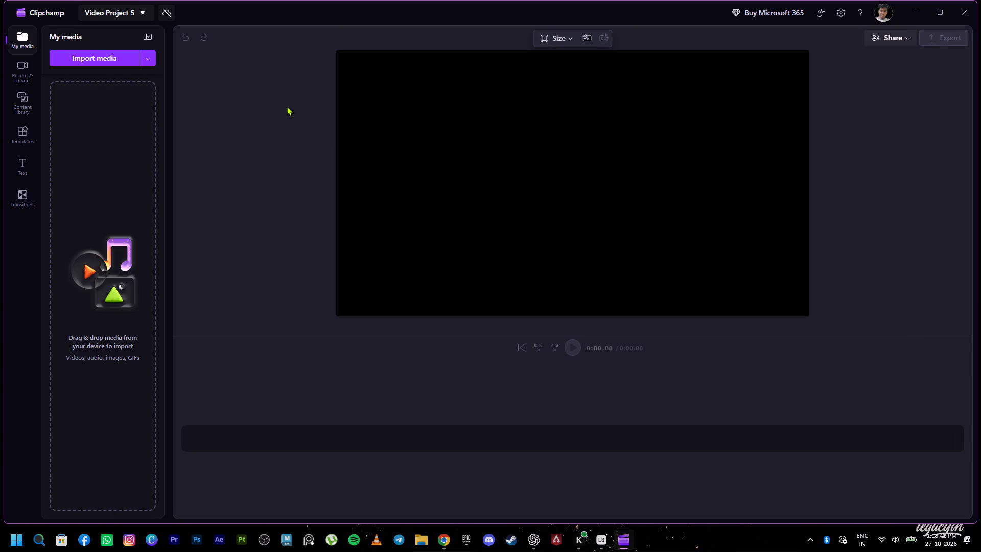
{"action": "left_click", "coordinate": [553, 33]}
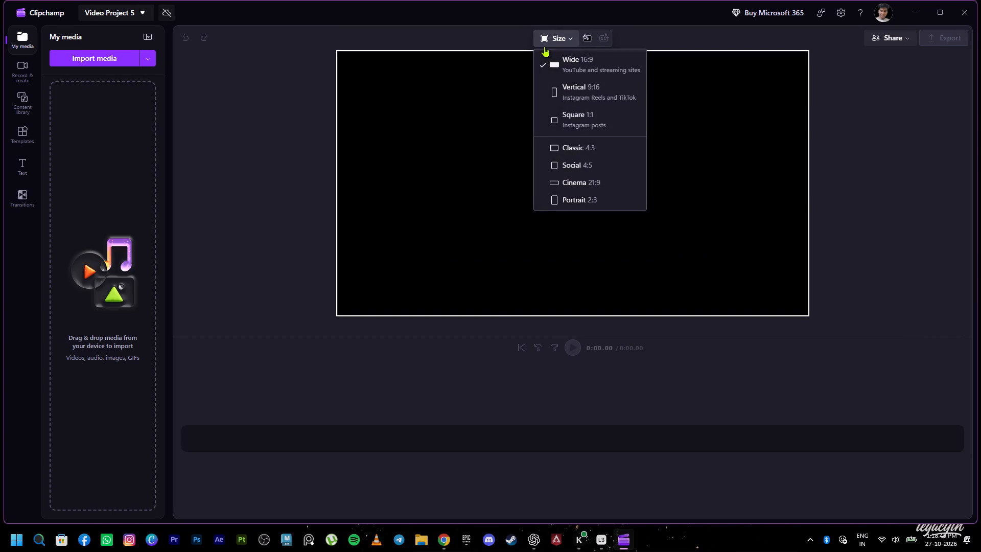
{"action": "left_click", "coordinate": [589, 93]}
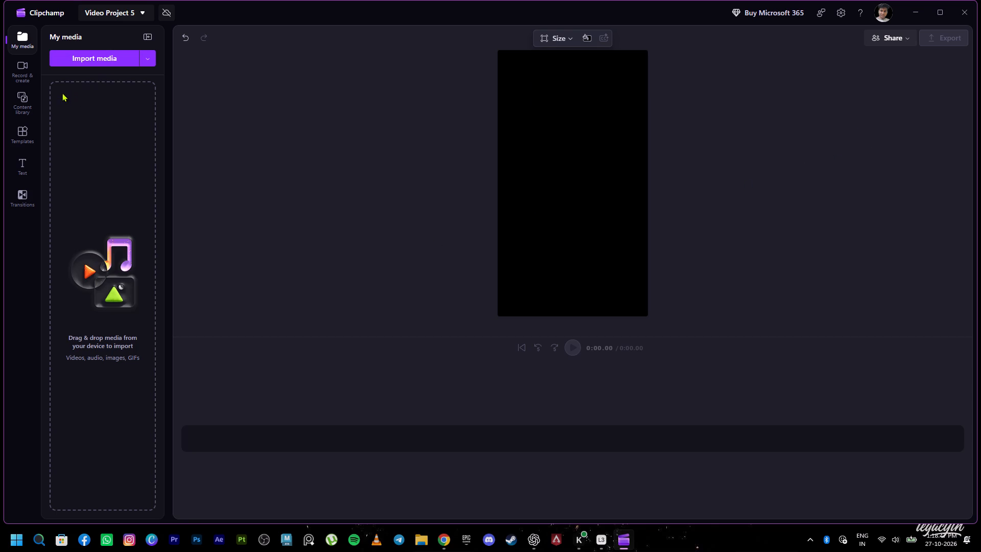
Browse the full list of template categories for something suited to the video.
{"action": "left_click", "coordinate": [33, 139]}
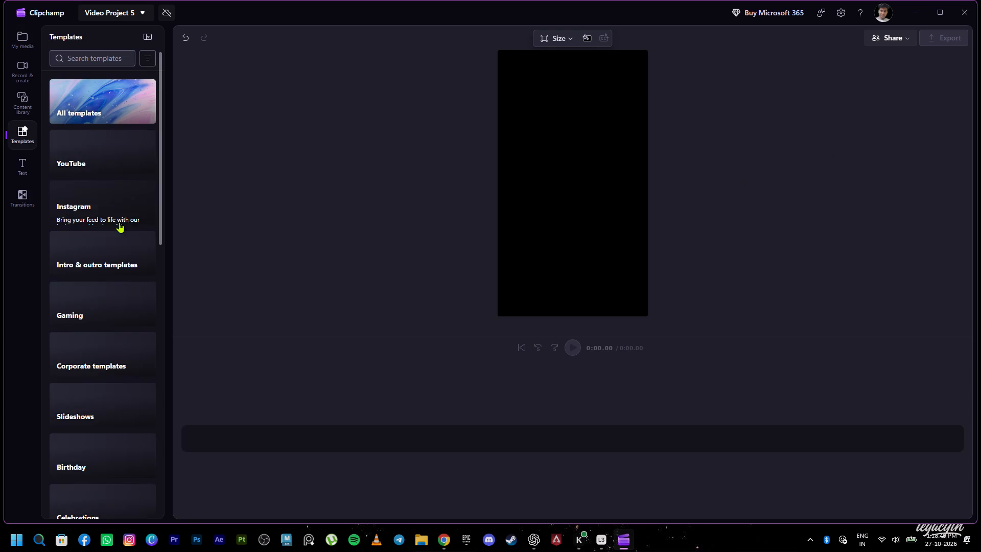
{"action": "scroll", "coordinate": [151, 231], "scroll_direction": "down", "scroll_amount": 3}
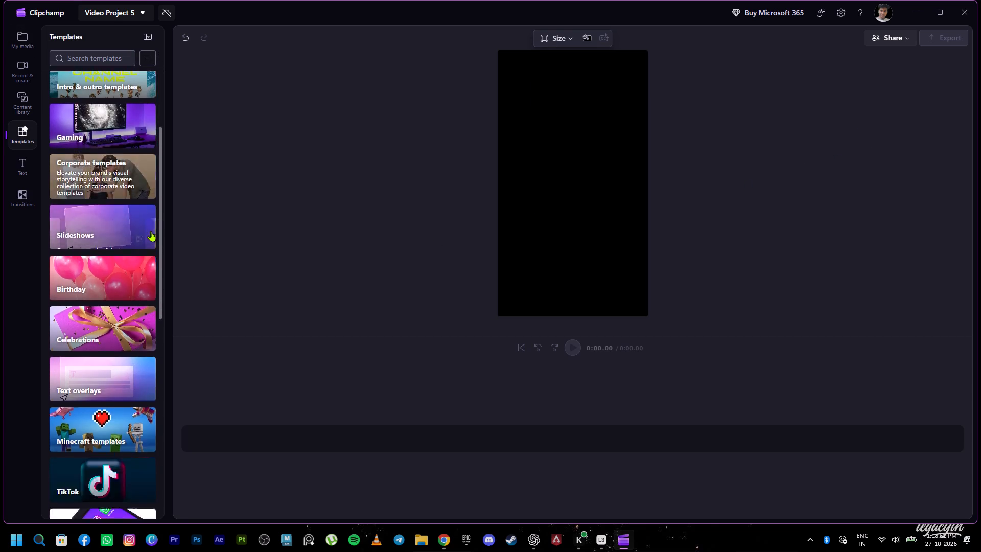
{"action": "scroll", "coordinate": [151, 231], "scroll_direction": "down", "scroll_amount": 2}
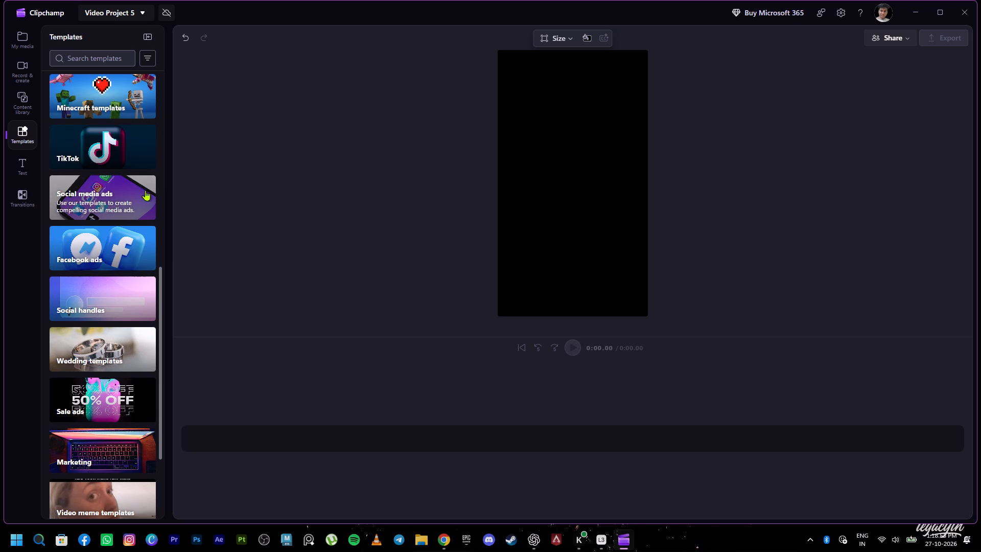
{"action": "scroll", "coordinate": [136, 203], "scroll_direction": "down", "scroll_amount": 1}
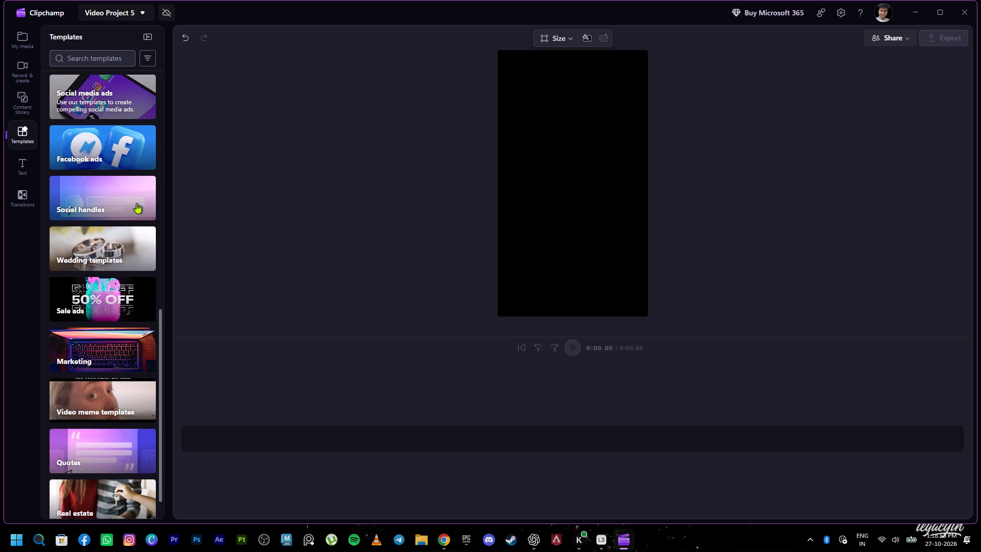
{"action": "scroll", "coordinate": [136, 203], "scroll_direction": "down", "scroll_amount": 5}
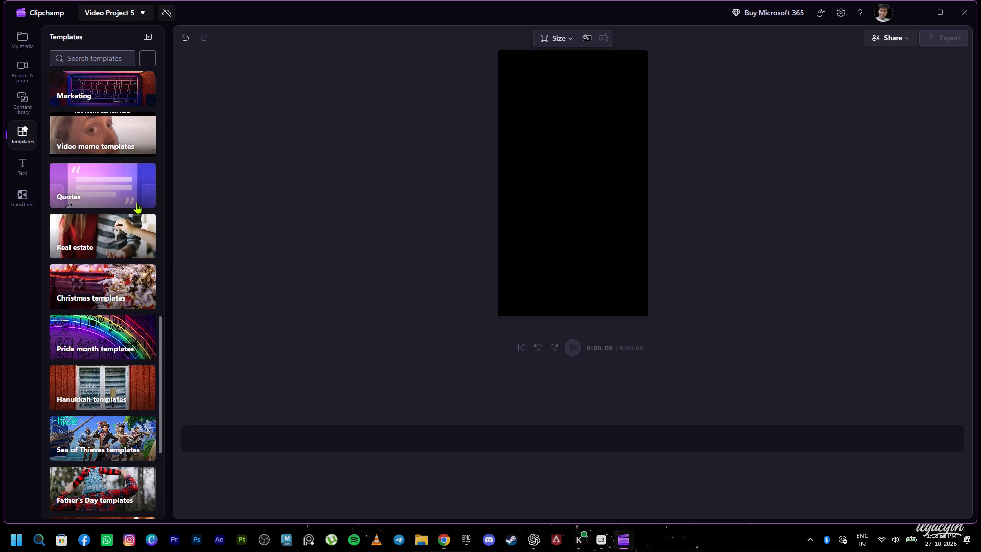
{"action": "scroll", "coordinate": [136, 203], "scroll_direction": "down", "scroll_amount": 7}
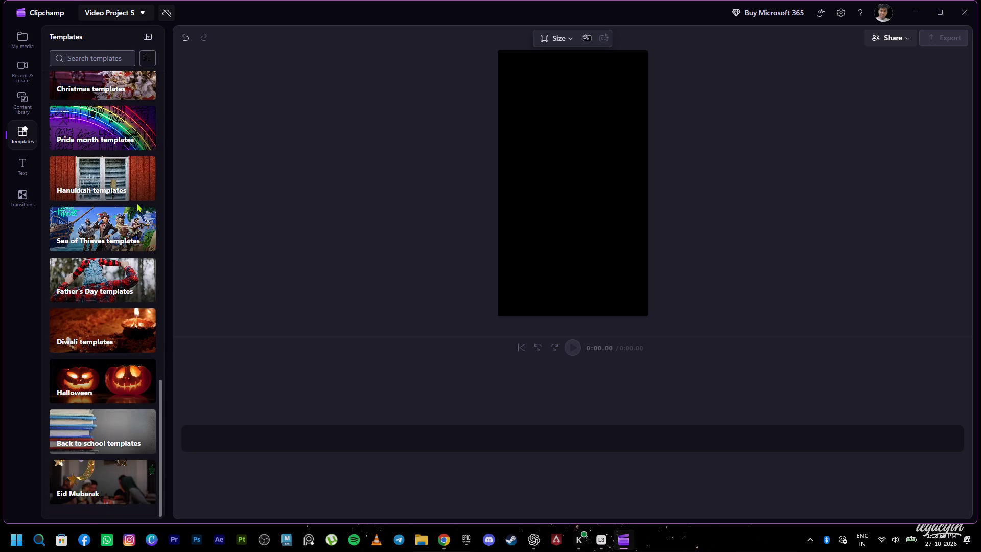
Look through the music collections in the content library, and return to the home page.
{"action": "left_click", "coordinate": [29, 109]}
{"action": "left_click", "coordinate": [113, 216]}
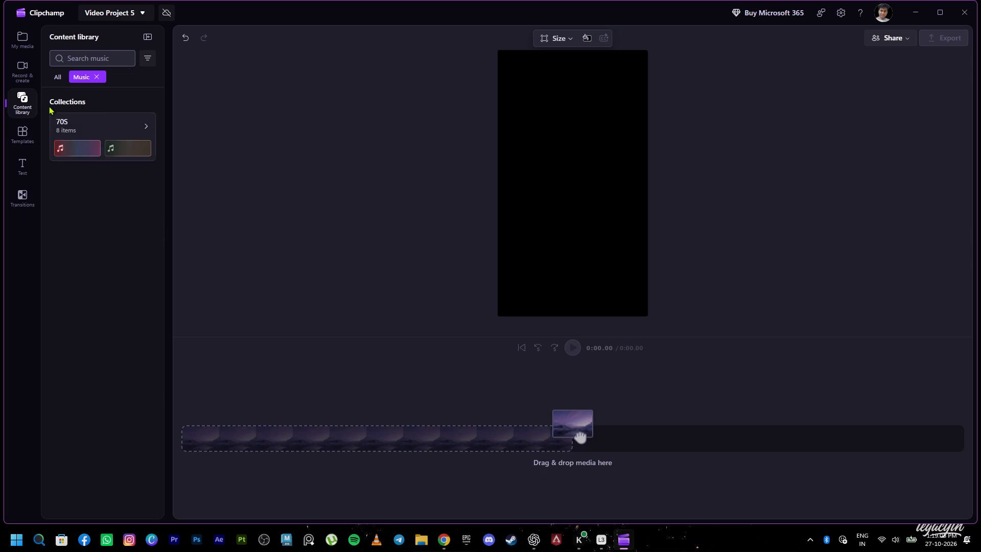
{"action": "scroll", "coordinate": [113, 198], "scroll_direction": "down", "scroll_amount": 9}
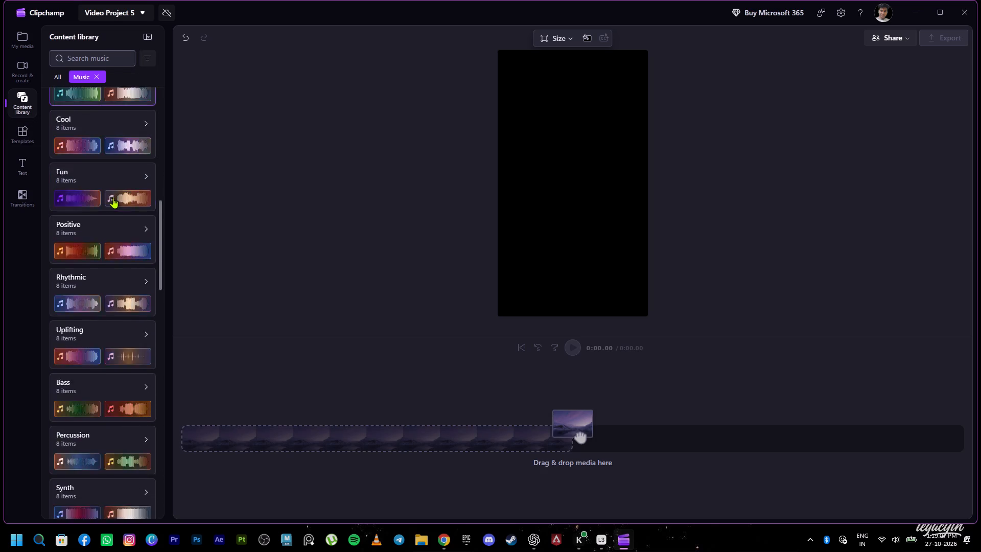
{"action": "scroll", "coordinate": [113, 198], "scroll_direction": "down", "scroll_amount": 16}
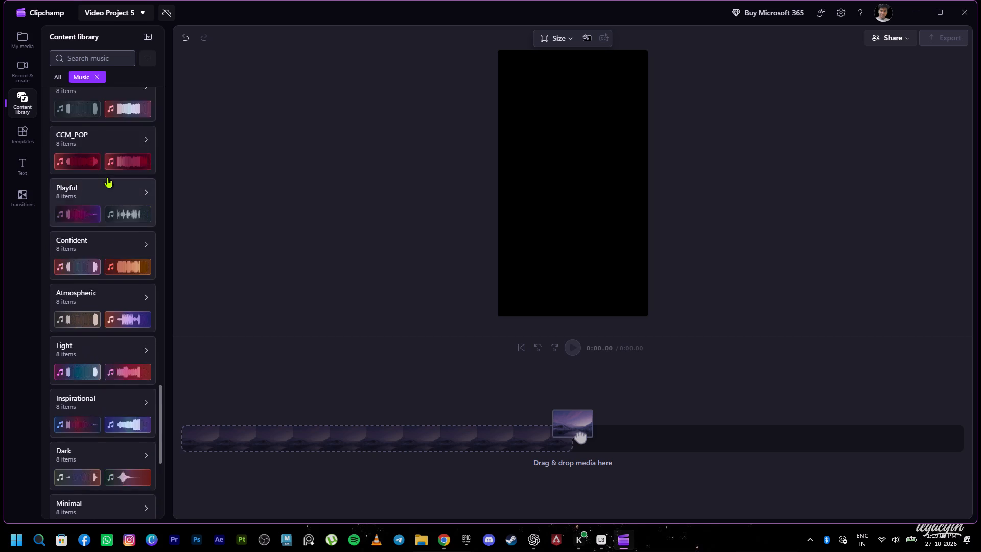
{"action": "left_click", "coordinate": [59, 107]}
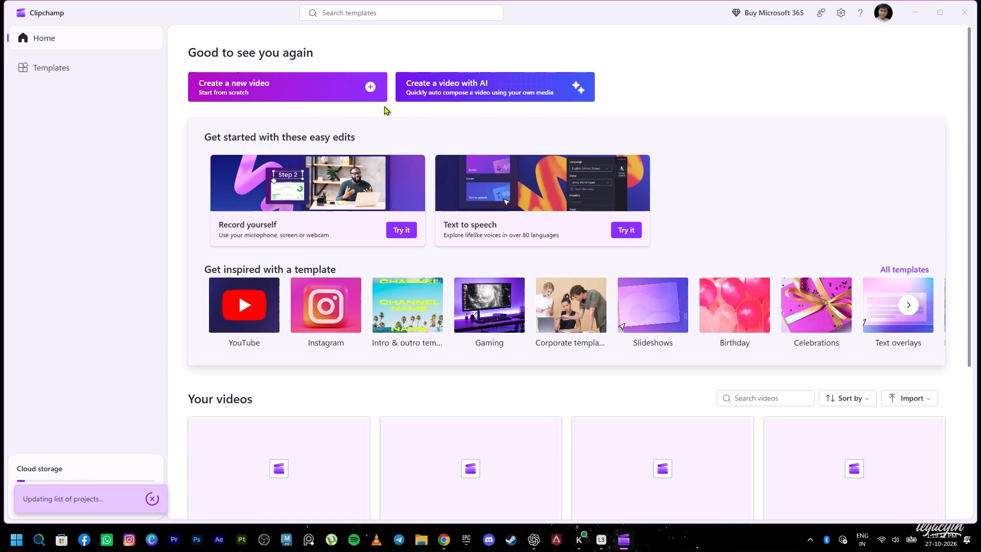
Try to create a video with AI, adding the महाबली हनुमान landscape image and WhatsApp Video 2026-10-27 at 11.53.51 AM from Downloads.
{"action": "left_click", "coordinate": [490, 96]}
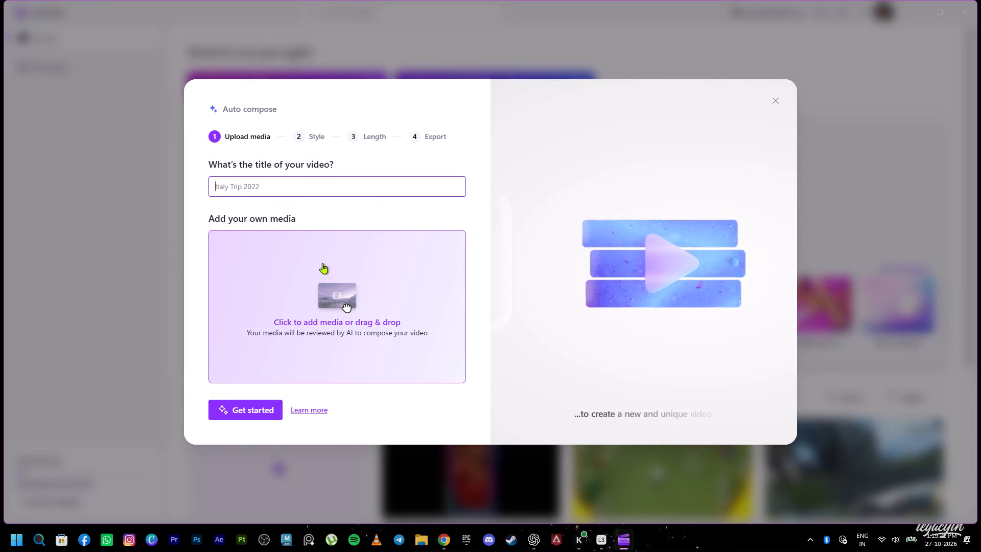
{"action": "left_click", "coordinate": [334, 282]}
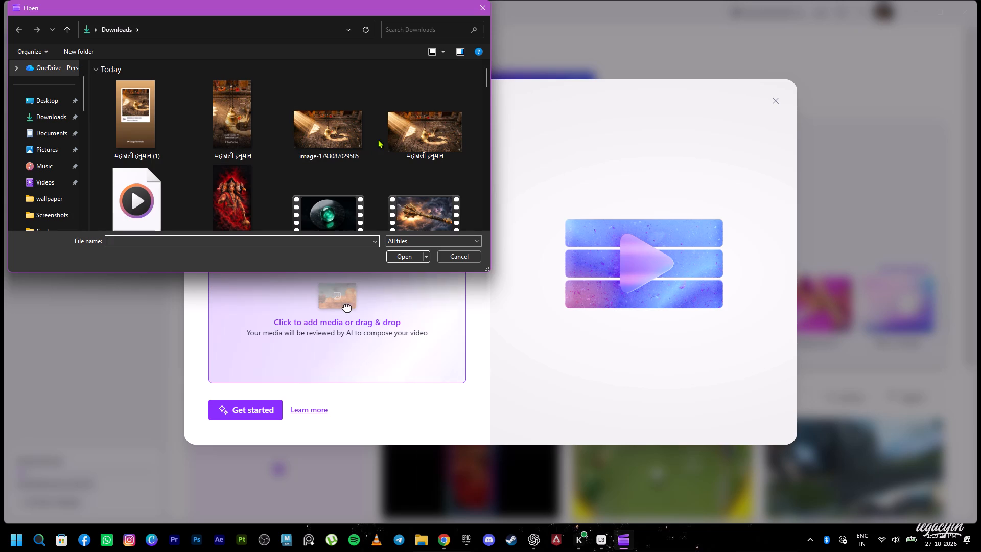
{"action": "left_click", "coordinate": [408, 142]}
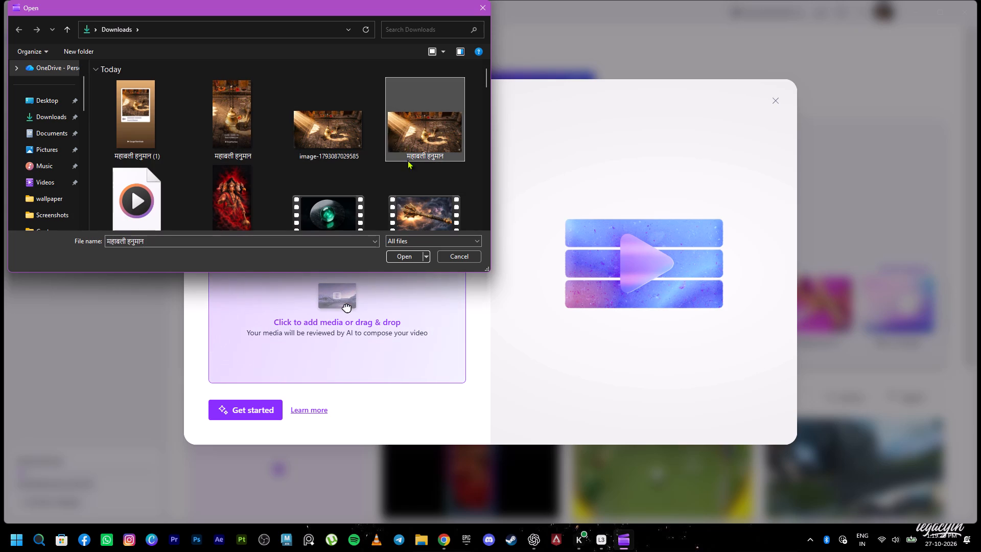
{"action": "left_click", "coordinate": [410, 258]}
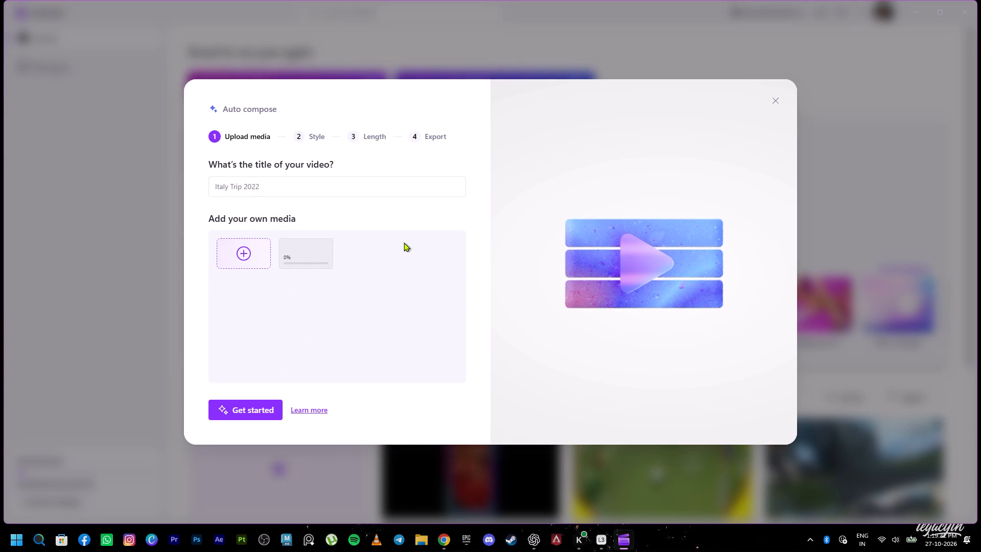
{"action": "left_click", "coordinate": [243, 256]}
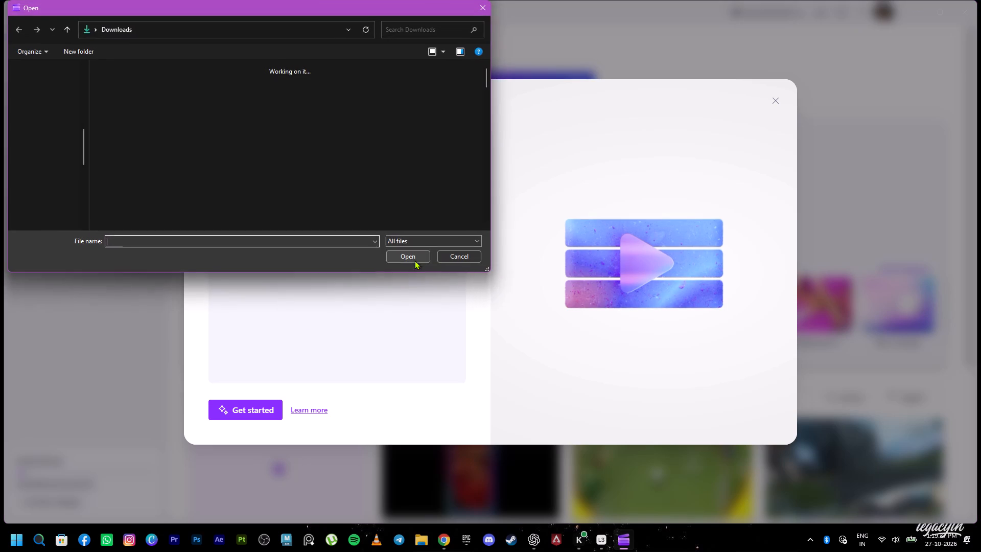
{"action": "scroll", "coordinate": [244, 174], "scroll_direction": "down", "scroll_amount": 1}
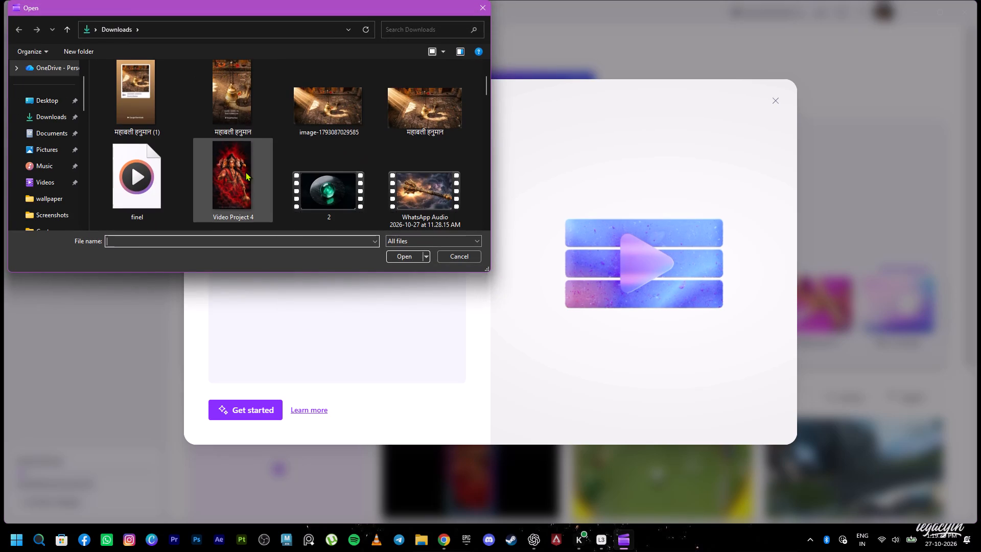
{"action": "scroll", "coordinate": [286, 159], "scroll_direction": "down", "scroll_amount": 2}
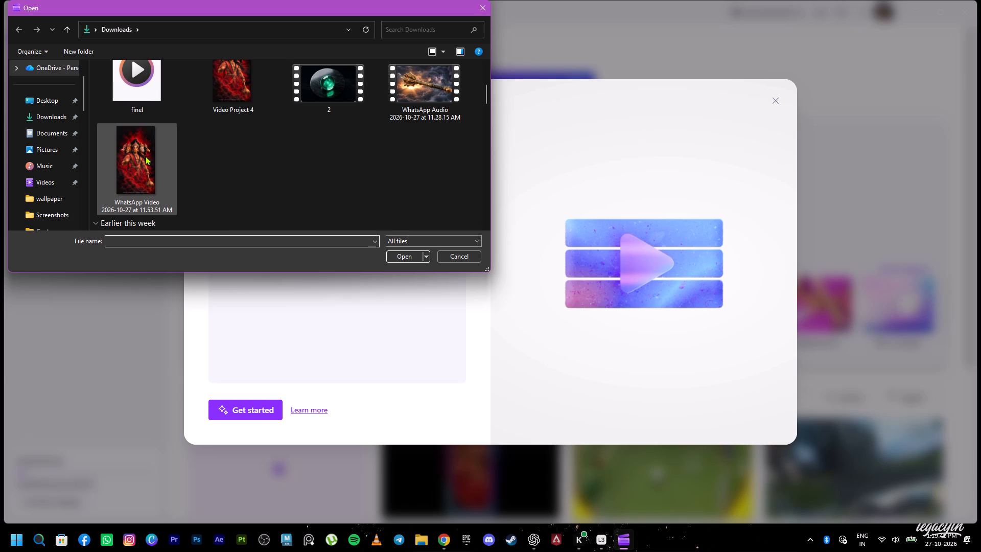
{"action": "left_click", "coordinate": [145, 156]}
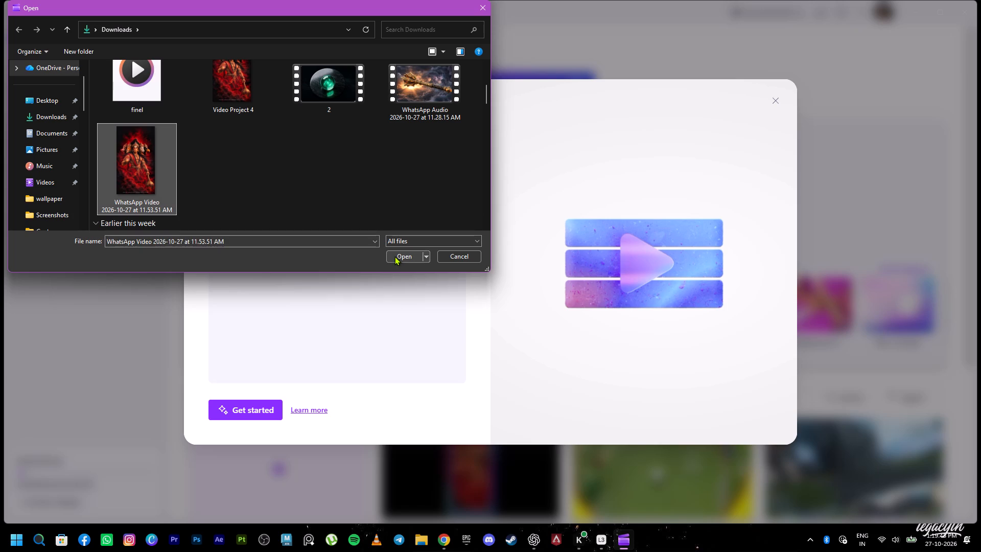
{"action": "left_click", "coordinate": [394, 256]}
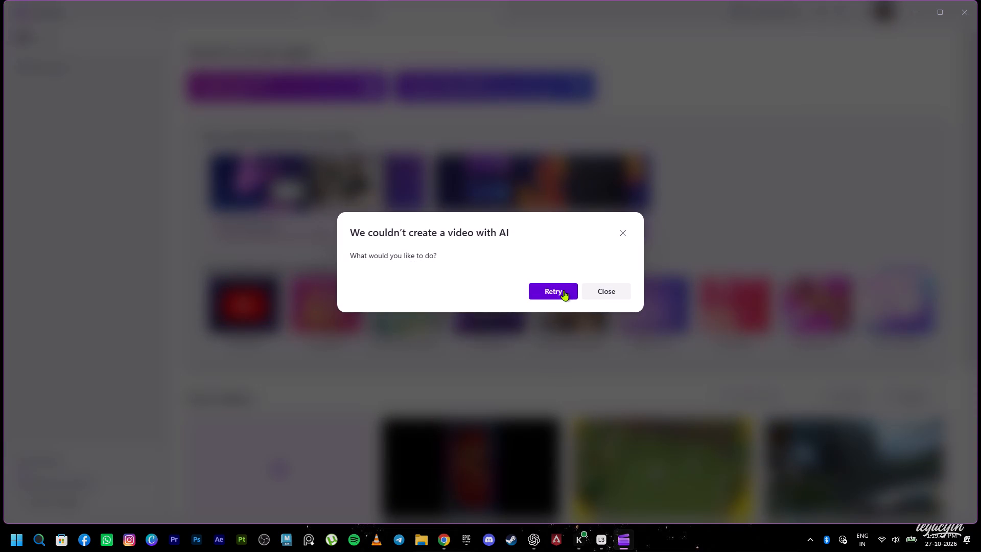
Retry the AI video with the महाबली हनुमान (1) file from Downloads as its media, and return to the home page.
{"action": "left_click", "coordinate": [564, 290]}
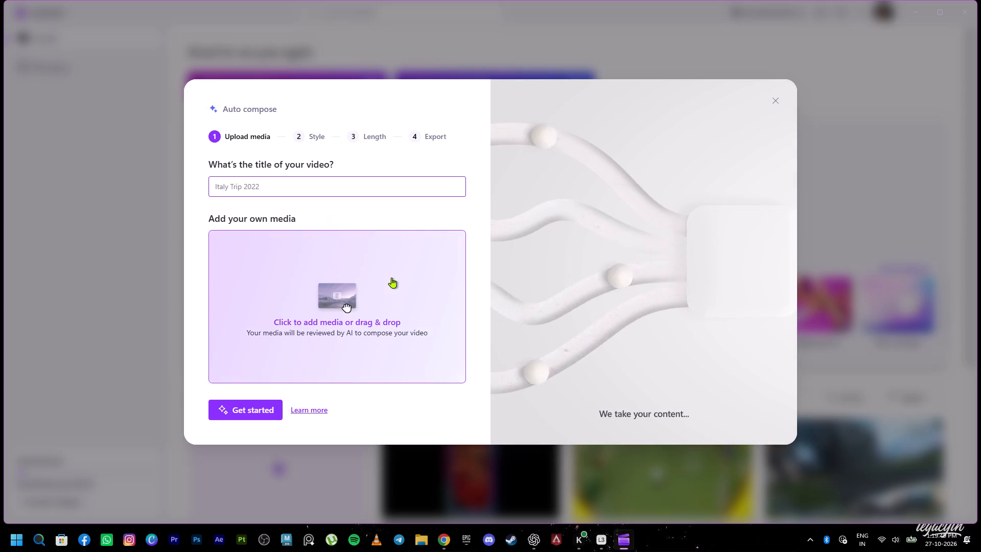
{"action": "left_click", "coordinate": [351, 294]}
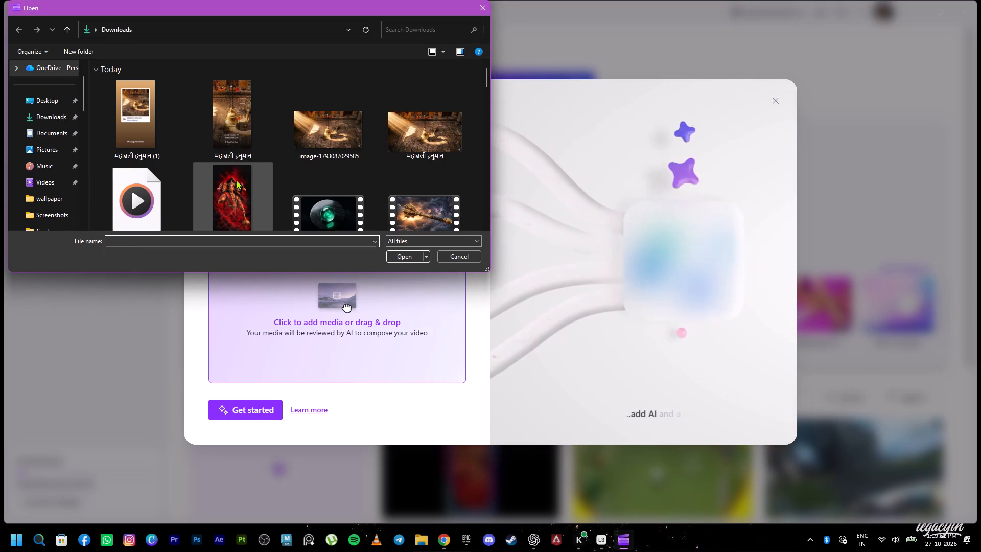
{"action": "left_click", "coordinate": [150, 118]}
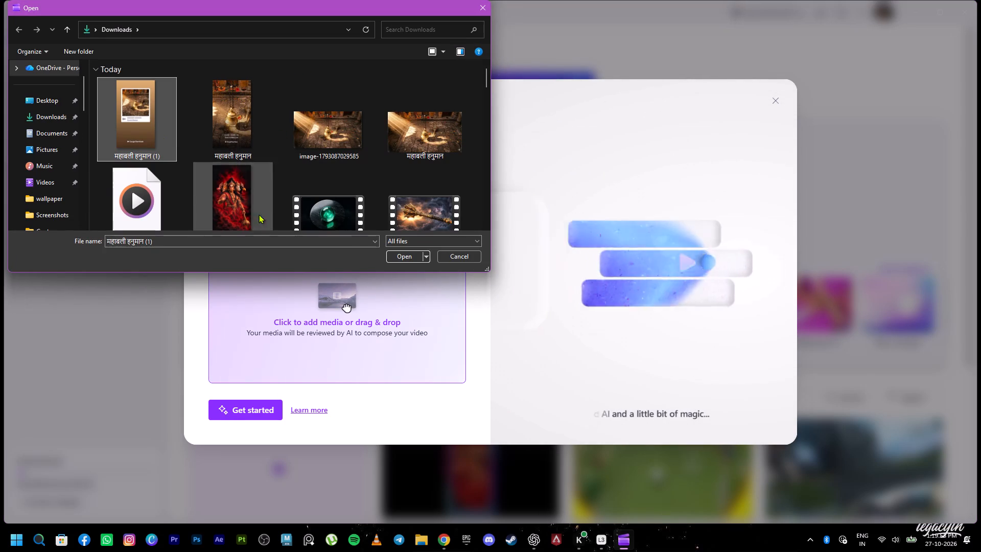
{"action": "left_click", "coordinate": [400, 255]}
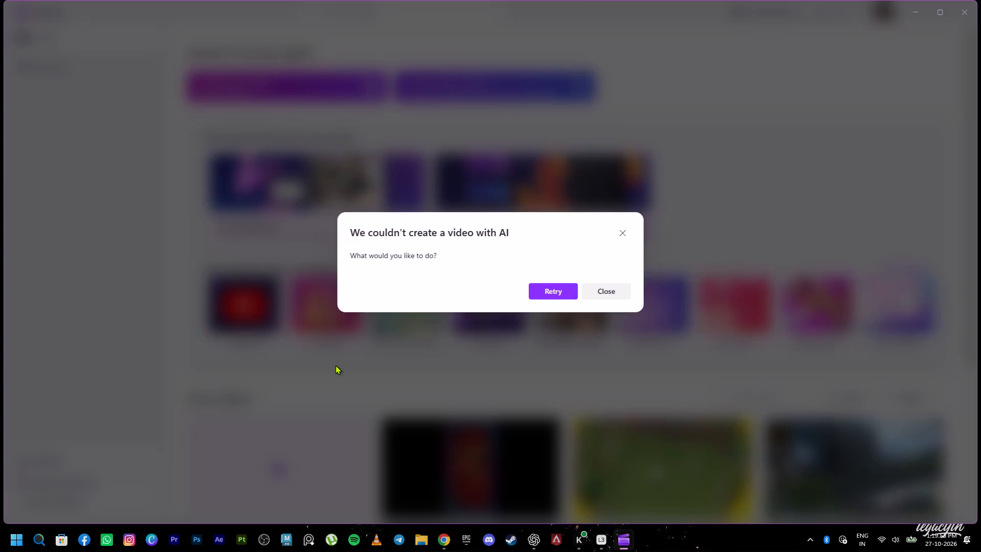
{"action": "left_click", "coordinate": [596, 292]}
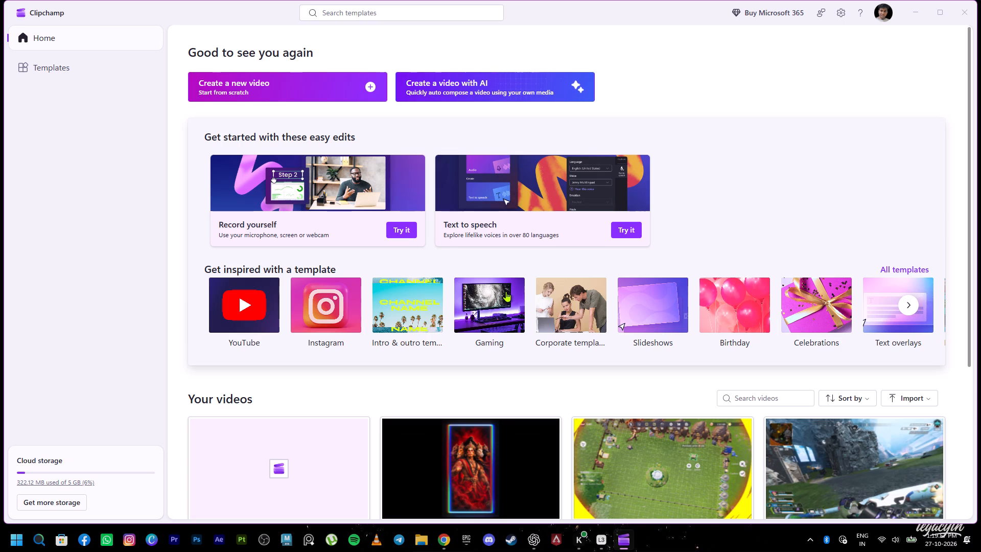
Create a new video project from scratch and set its size to Vertical 9:16.
{"action": "scroll", "coordinate": [539, 214], "scroll_direction": "up", "scroll_amount": 1}
{"action": "left_click", "coordinate": [290, 88]}
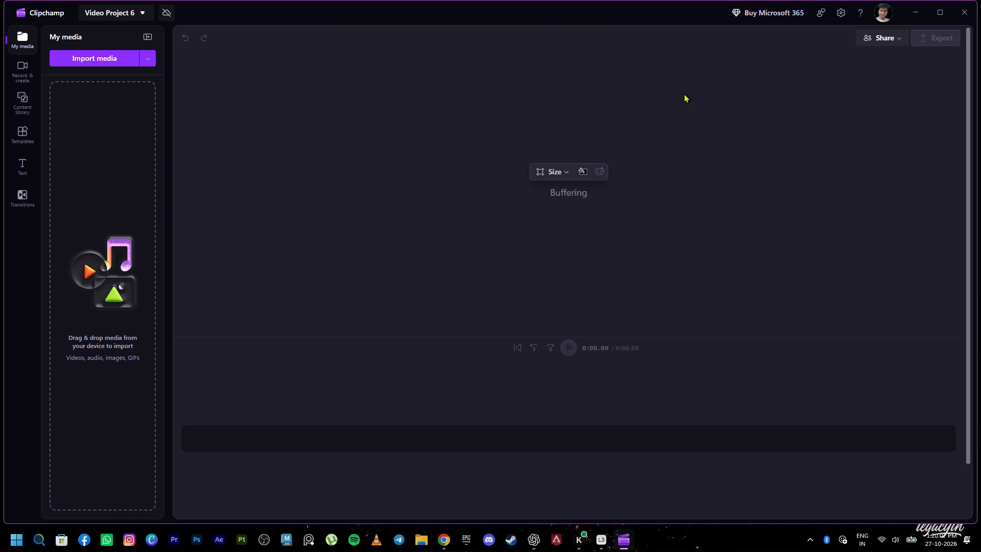
{"action": "left_click", "coordinate": [570, 40]}
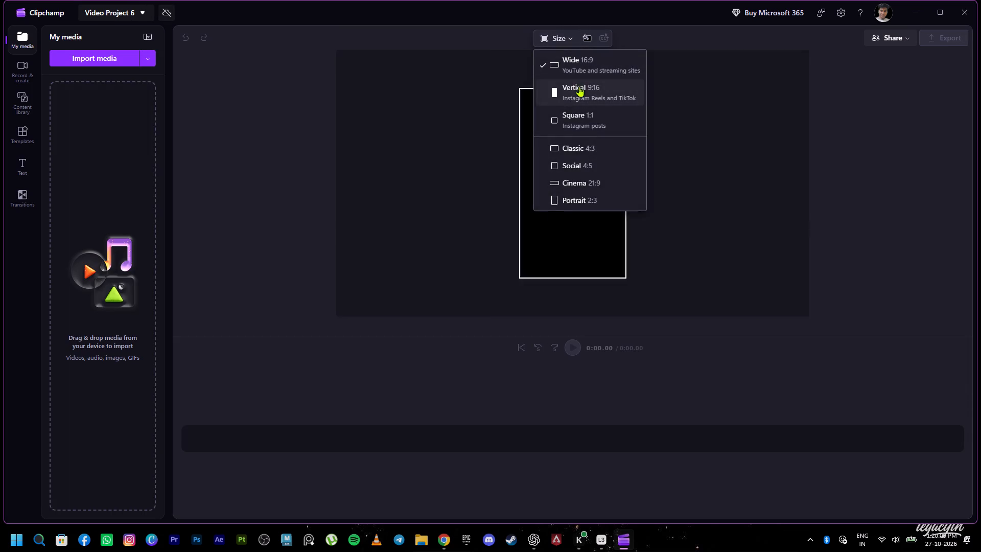
{"action": "left_click", "coordinate": [579, 87]}
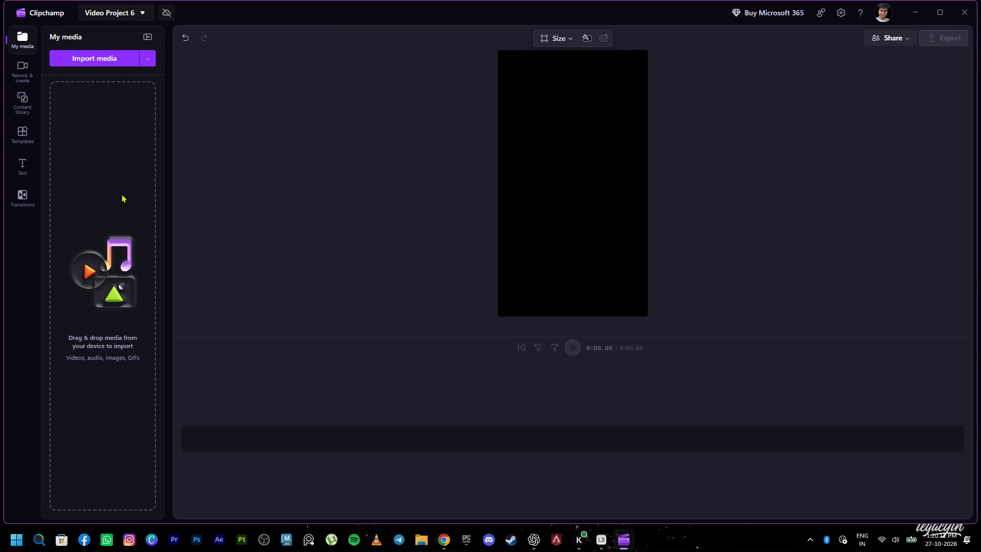
{"action": "left_click", "coordinate": [110, 60]}
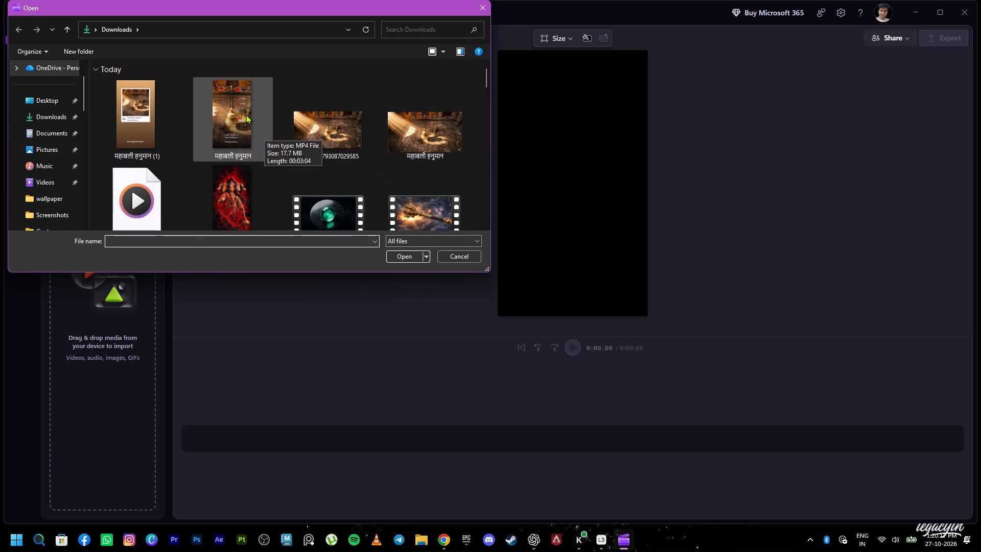
{"action": "left_click", "coordinate": [320, 133]}
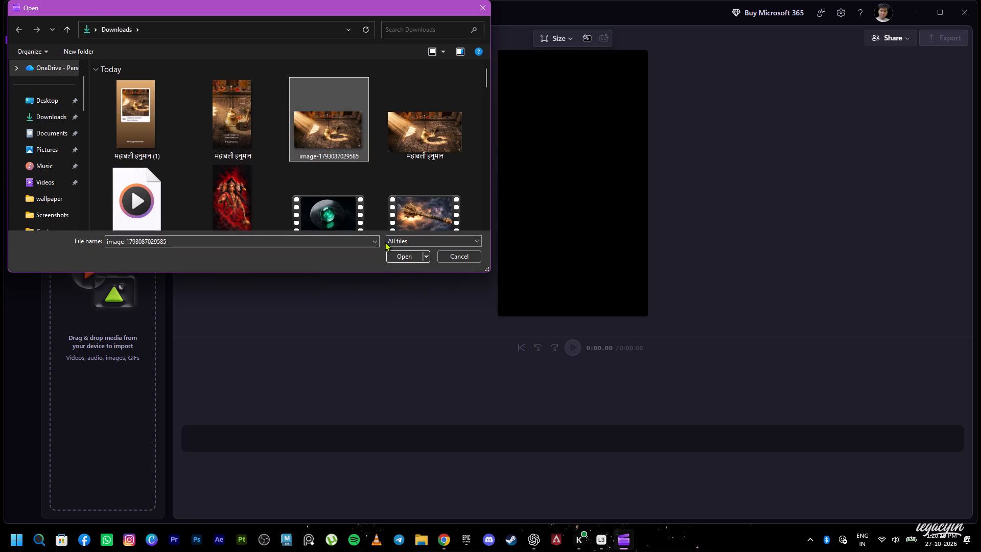
{"action": "left_click", "coordinate": [402, 259]}
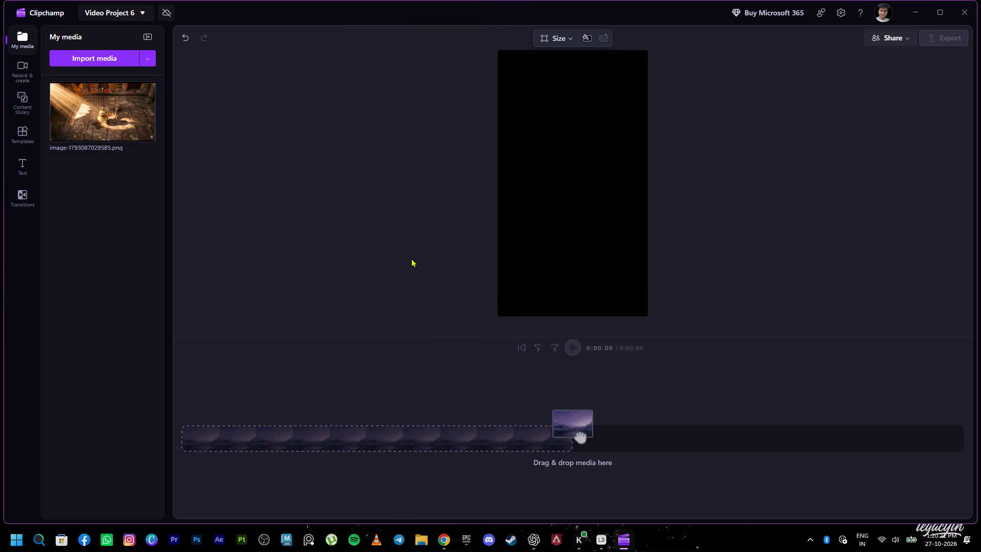
{"action": "left_click", "coordinate": [105, 62]}
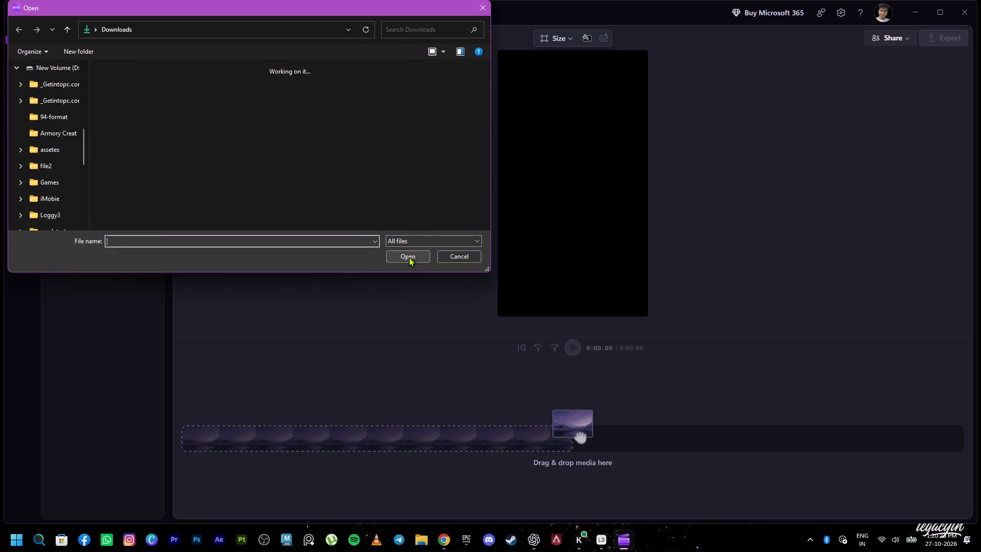
{"action": "left_click", "coordinate": [438, 143]}
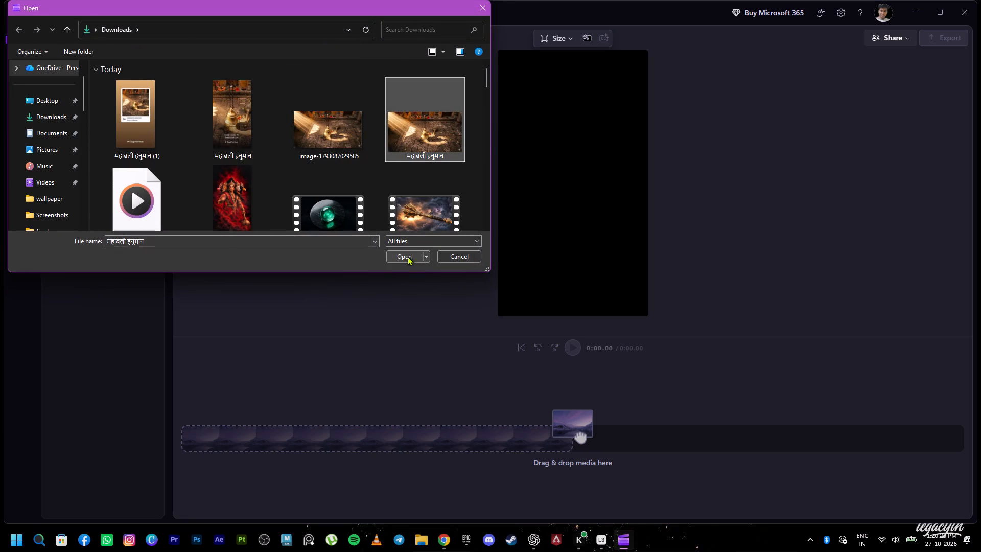
{"action": "left_click", "coordinate": [407, 256]}
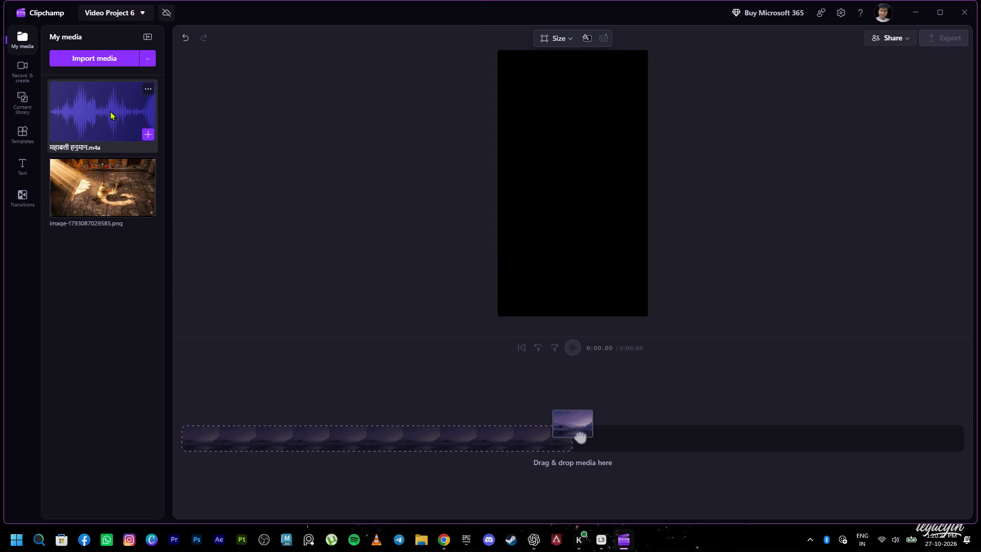
Place the bell image at the start of the timeline and the महाबली हनुमान audio on the track beneath it.
{"action": "left_click_drag", "start_coordinate": [88, 183], "coordinate": [156, 287]}
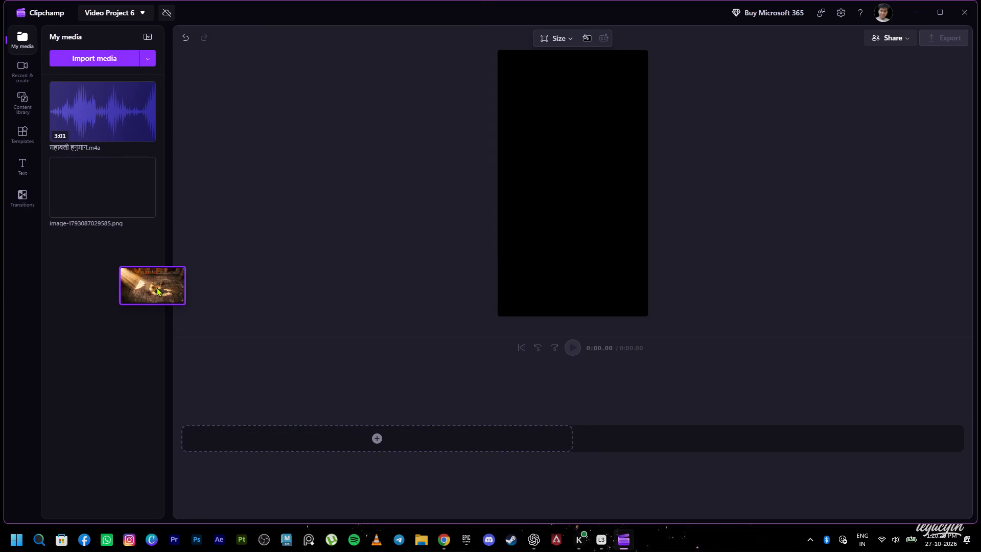
{"action": "left_click_drag", "start_coordinate": [156, 287], "coordinate": [247, 445]}
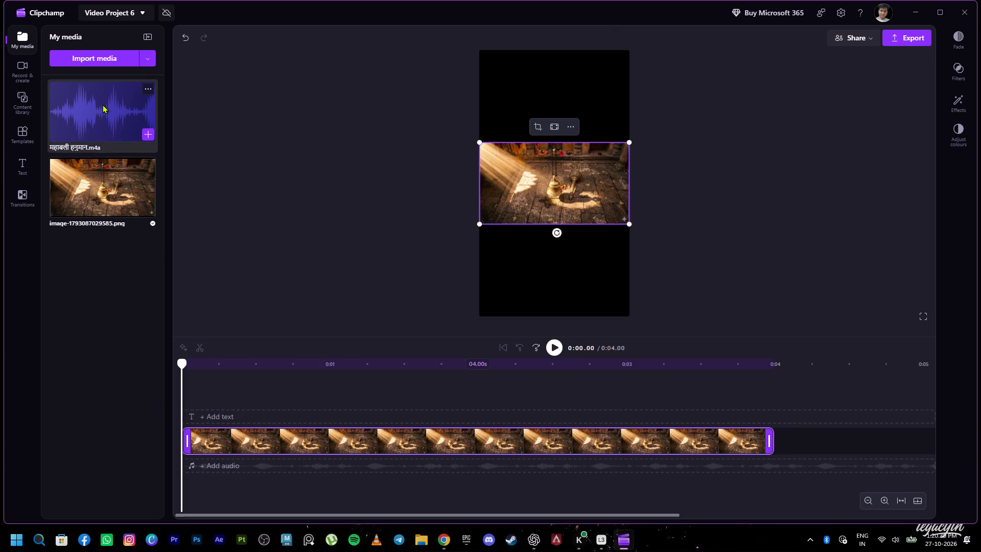
{"action": "left_click_drag", "start_coordinate": [102, 106], "coordinate": [227, 488]}
Enlarge the temple bell image until it covers the full height of the vertical frame.
{"action": "left_click", "coordinate": [544, 189]}
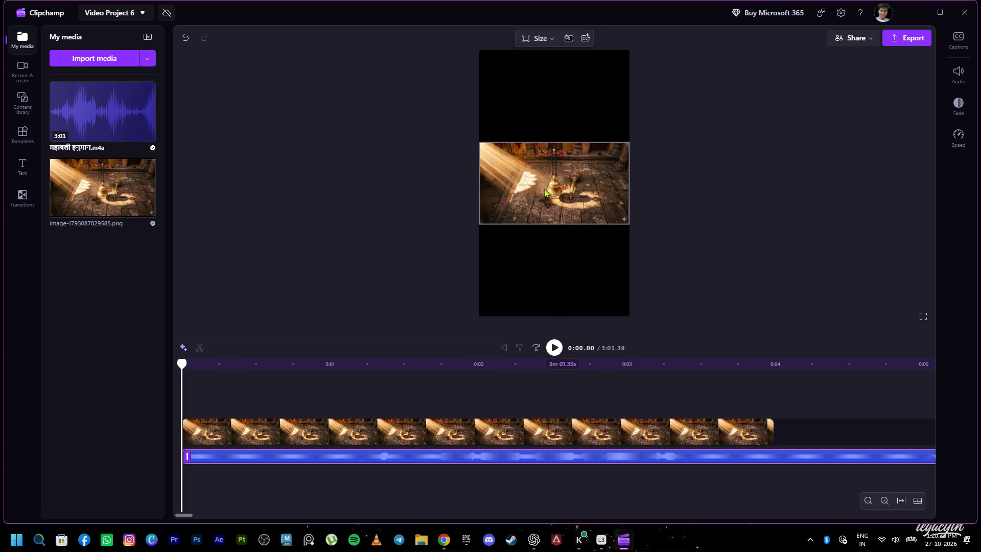
{"action": "left_click_drag", "start_coordinate": [630, 224], "coordinate": [657, 324]}
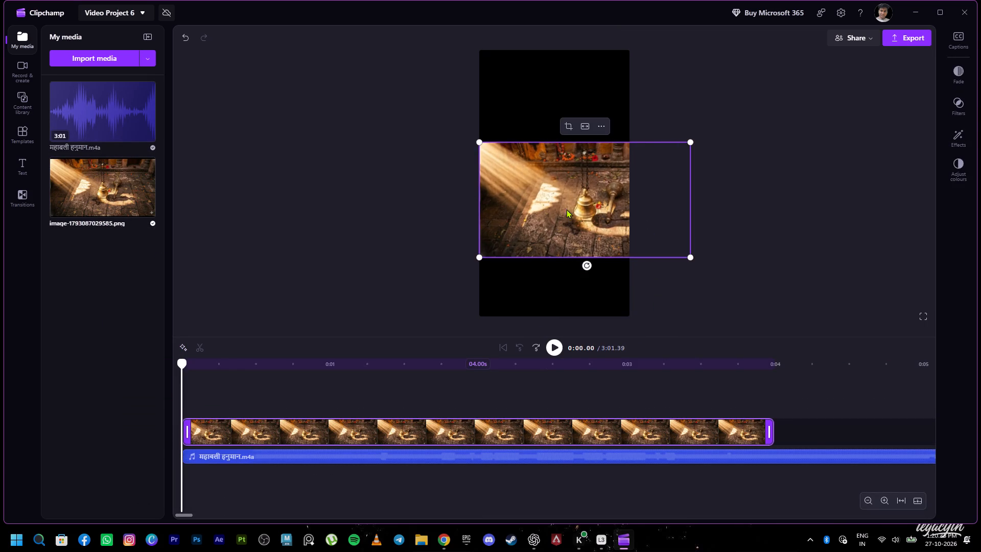
{"action": "left_click_drag", "start_coordinate": [562, 201], "coordinate": [524, 130]}
{"action": "left_click_drag", "start_coordinate": [656, 189], "coordinate": [694, 309]}
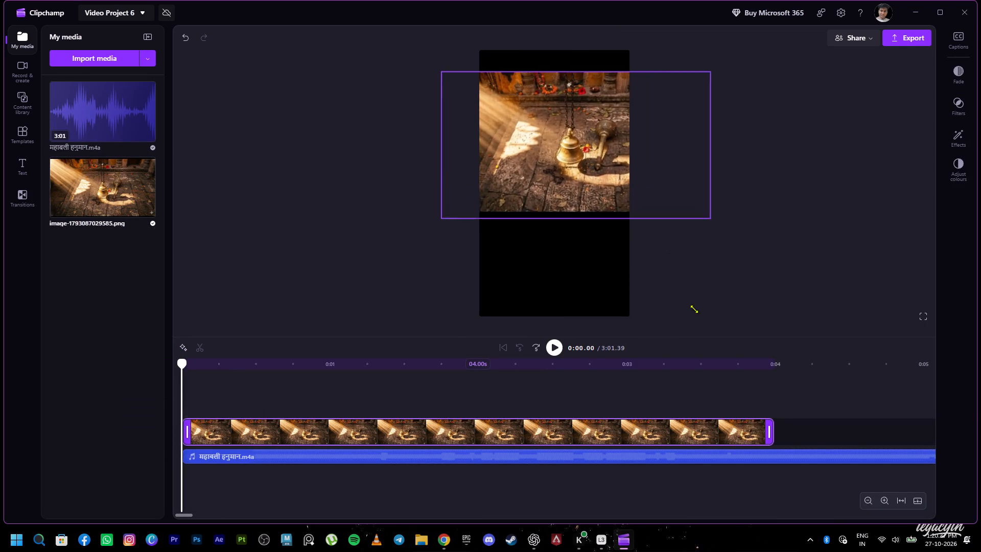
{"action": "left_click_drag", "start_coordinate": [694, 309], "coordinate": [743, 433]}
{"action": "left_click_drag", "start_coordinate": [695, 233], "coordinate": [607, 212]}
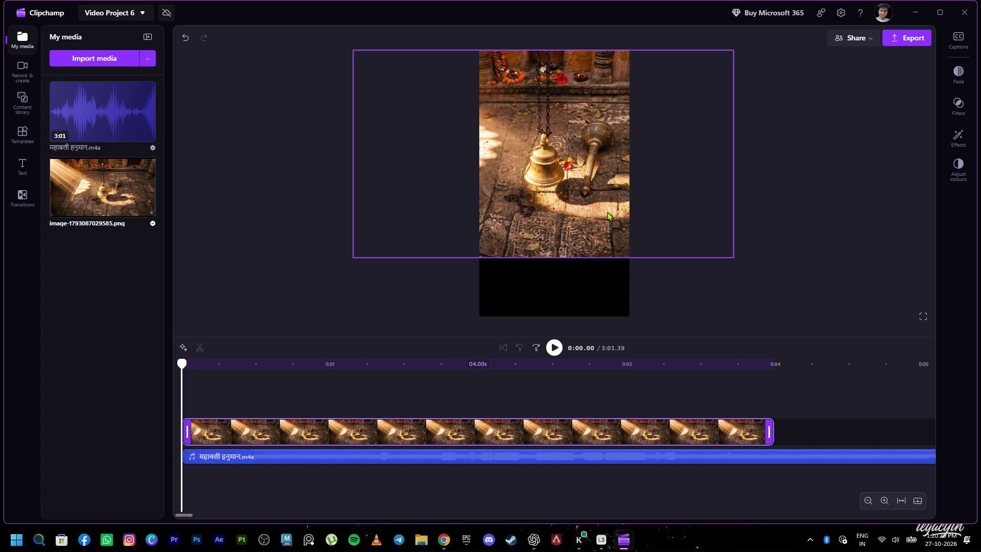
{"action": "left_click_drag", "start_coordinate": [607, 212], "coordinate": [608, 212]}
{"action": "left_click_drag", "start_coordinate": [737, 261], "coordinate": [776, 375]}
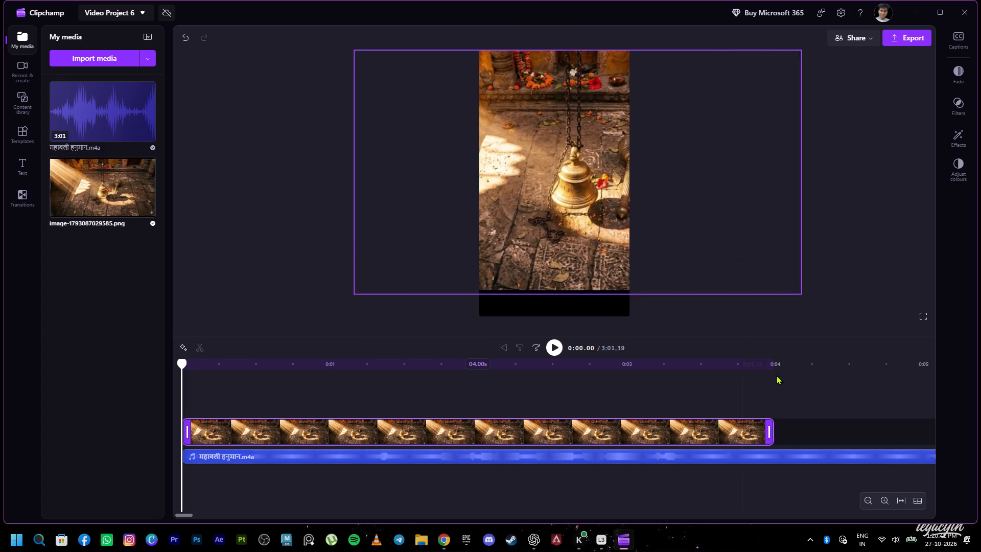
{"action": "left_click_drag", "start_coordinate": [776, 375], "coordinate": [798, 427]}
{"action": "left_click_drag", "start_coordinate": [739, 250], "coordinate": [730, 250]}
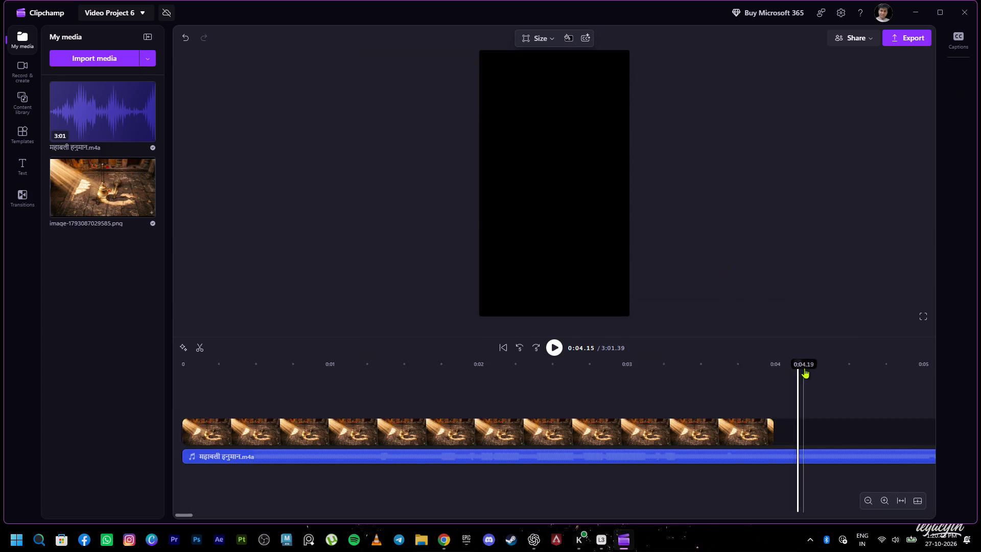
{"action": "left_click_drag", "start_coordinate": [797, 367], "coordinate": [643, 362]}
Reposition the enlarged image so the bell sits near the frame's centre with the mace visible beside it.
{"action": "left_click_drag", "start_coordinate": [599, 246], "coordinate": [508, 244]}
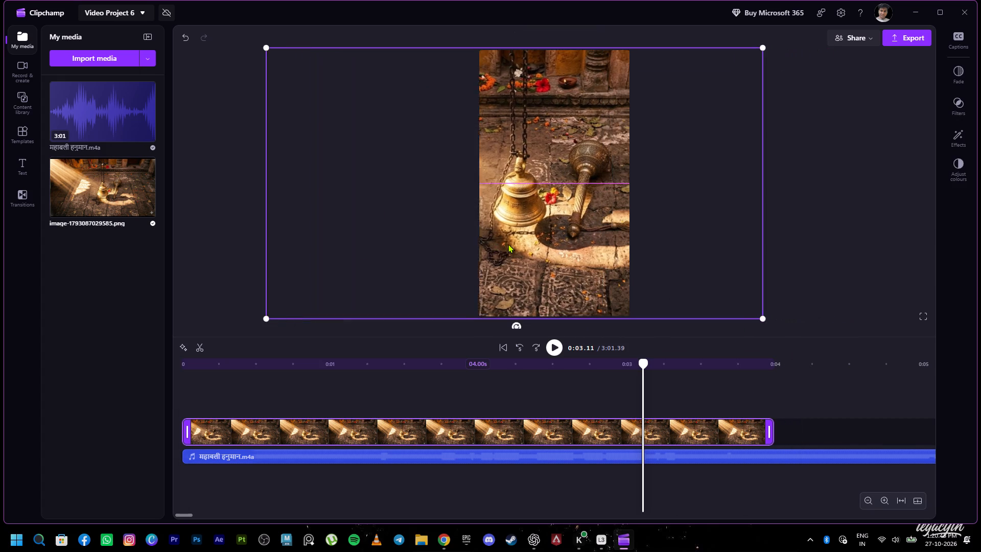
{"action": "left_click_drag", "start_coordinate": [508, 244], "coordinate": [487, 240]}
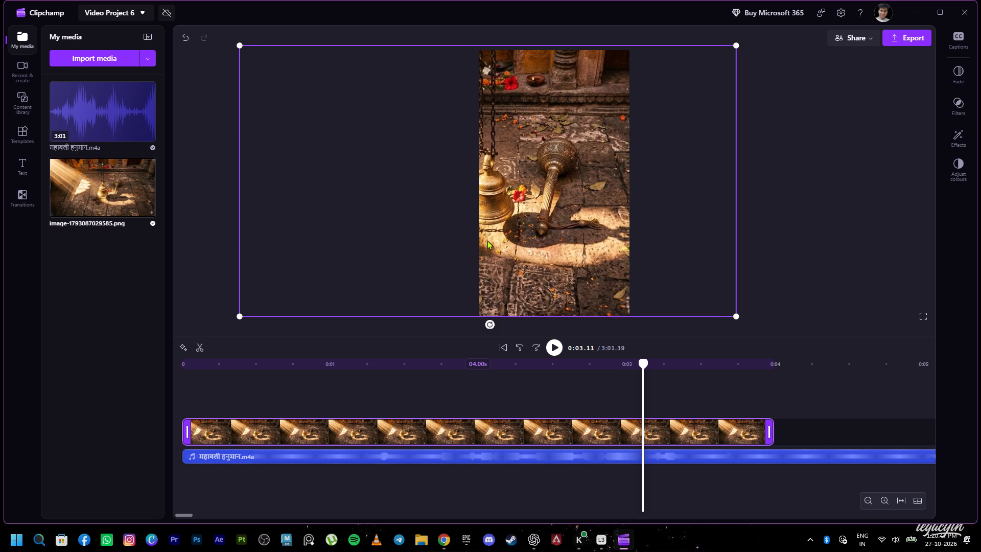
{"action": "left_click_drag", "start_coordinate": [487, 240], "coordinate": [536, 243]}
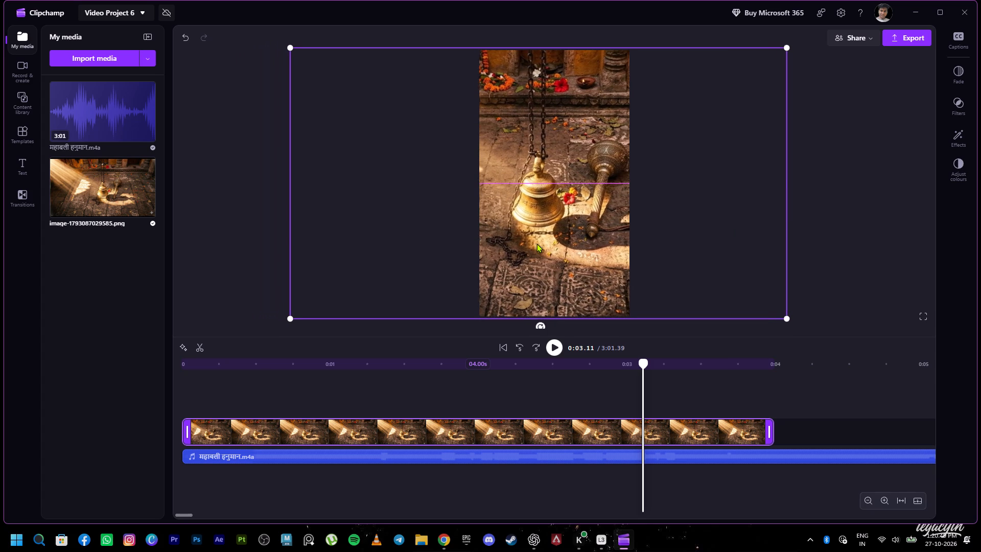
{"action": "left_click_drag", "start_coordinate": [536, 243], "coordinate": [537, 244]}
{"action": "left_click_drag", "start_coordinate": [695, 201], "coordinate": [695, 201]}
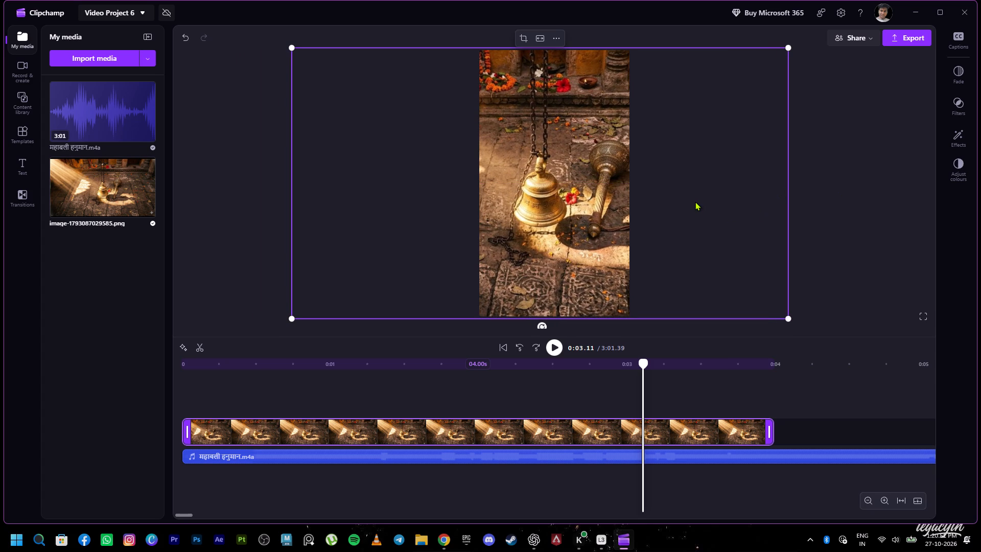
{"action": "left_click_drag", "start_coordinate": [695, 201], "coordinate": [691, 201]}
{"action": "left_click", "coordinate": [862, 198]}
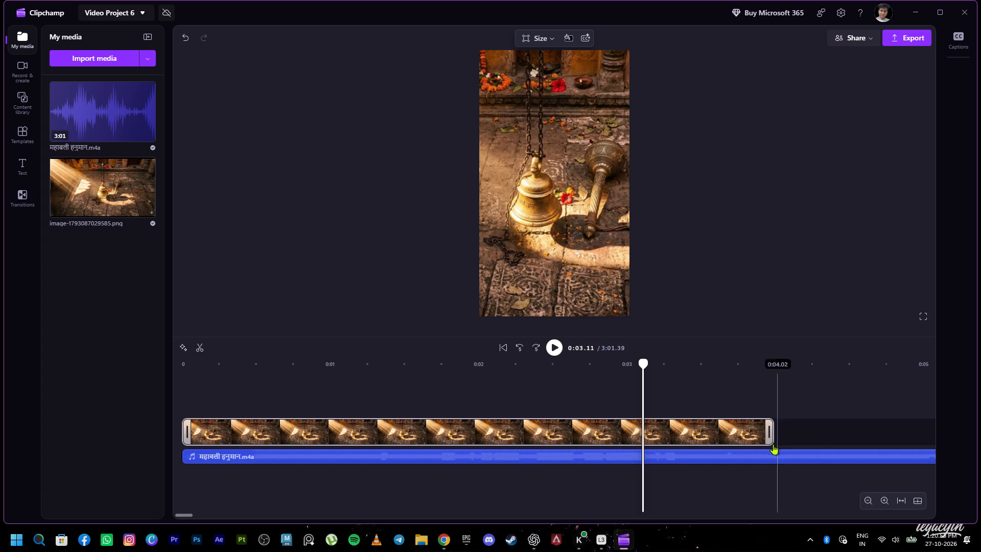
Extend the bell image clip to 3m 01s so it ends together with the महाबली हनुमान audio.
{"action": "left_click_drag", "start_coordinate": [772, 434], "coordinate": [935, 427]}
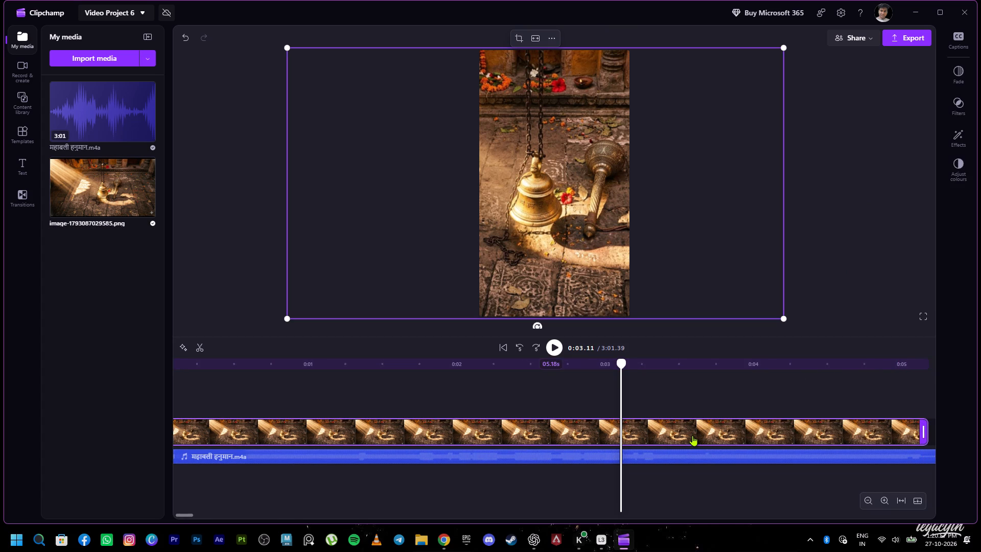
{"action": "scroll", "coordinate": [692, 435], "scroll_direction": "down", "scroll_amount": 5, "text": "alt"}
{"action": "scroll", "coordinate": [691, 435], "scroll_direction": "down", "scroll_amount": 3, "text": "ctrl"}
{"action": "scroll", "coordinate": [525, 424], "scroll_direction": "down", "scroll_amount": 8, "text": "ctrl"}
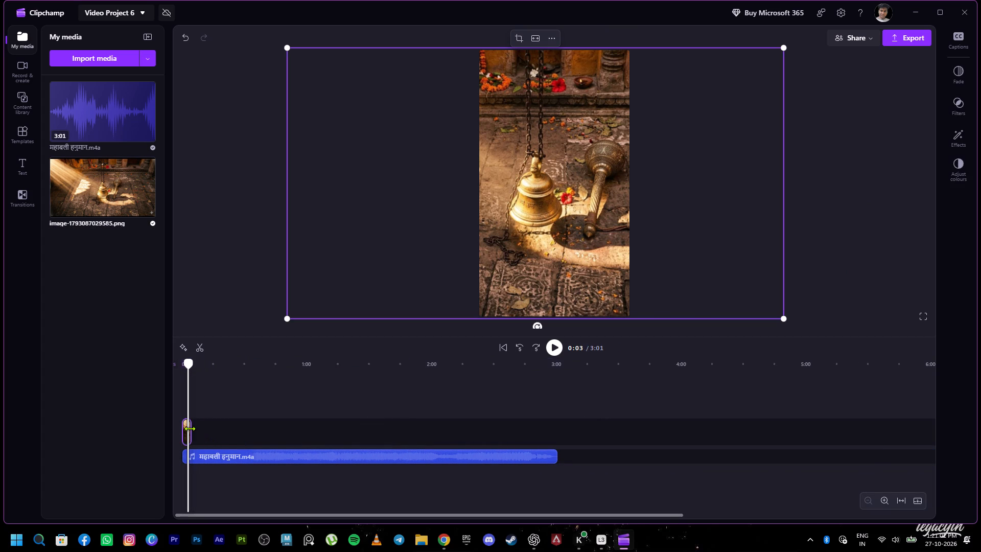
{"action": "left_click_drag", "start_coordinate": [190, 428], "coordinate": [558, 430]}
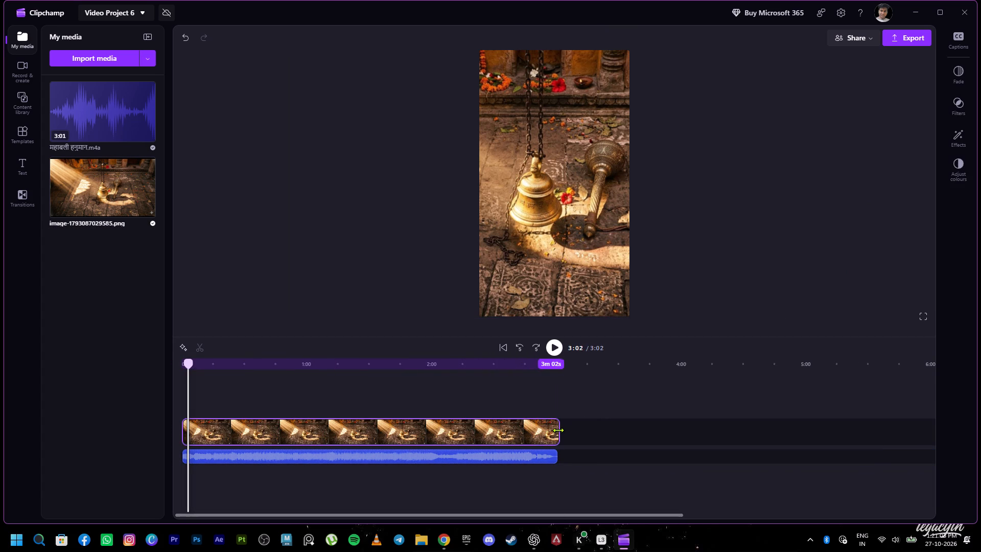
{"action": "left_click_drag", "start_coordinate": [558, 430], "coordinate": [556, 430]}
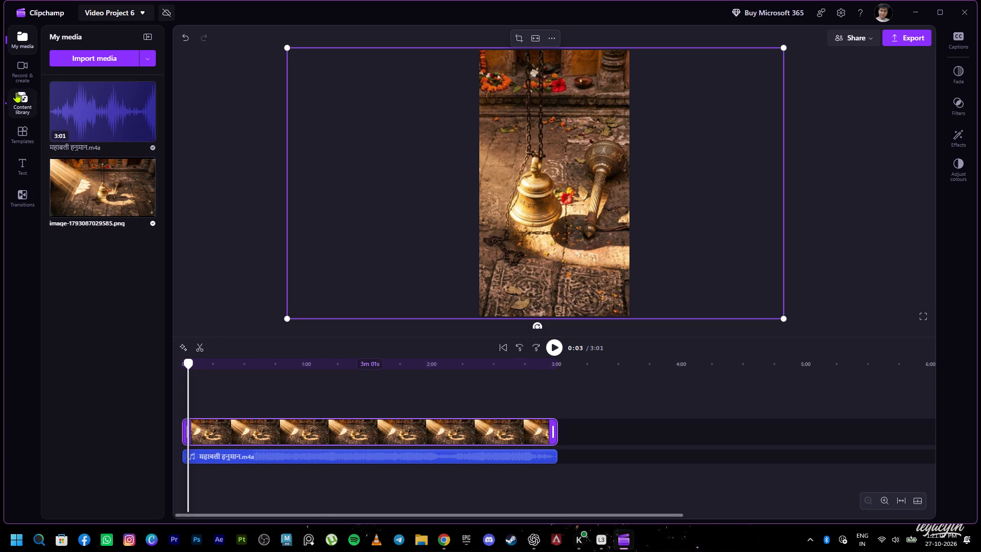
Browse the content library categories and the overlay collections for something to add to the video.
{"action": "left_click", "coordinate": [29, 100]}
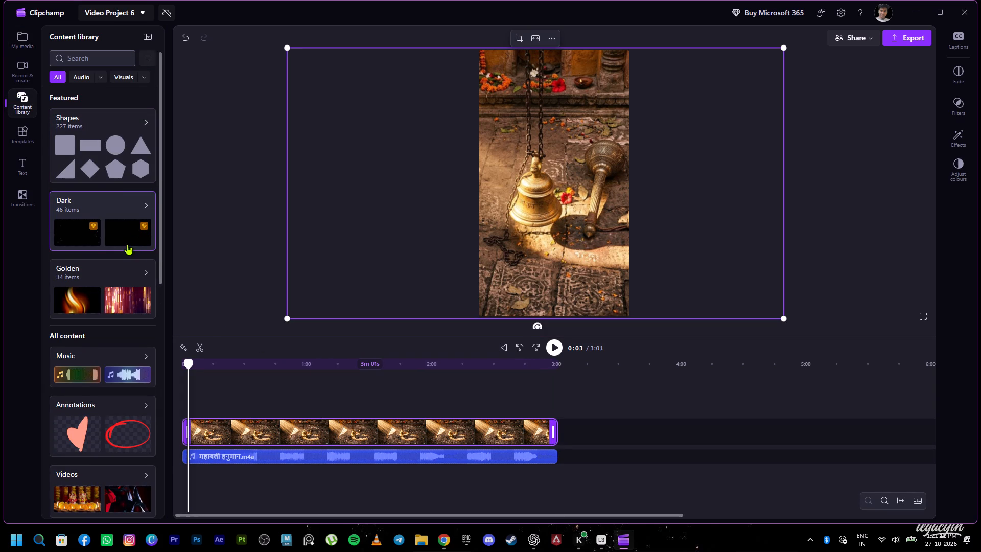
{"action": "scroll", "coordinate": [127, 244], "scroll_direction": "down", "scroll_amount": 5}
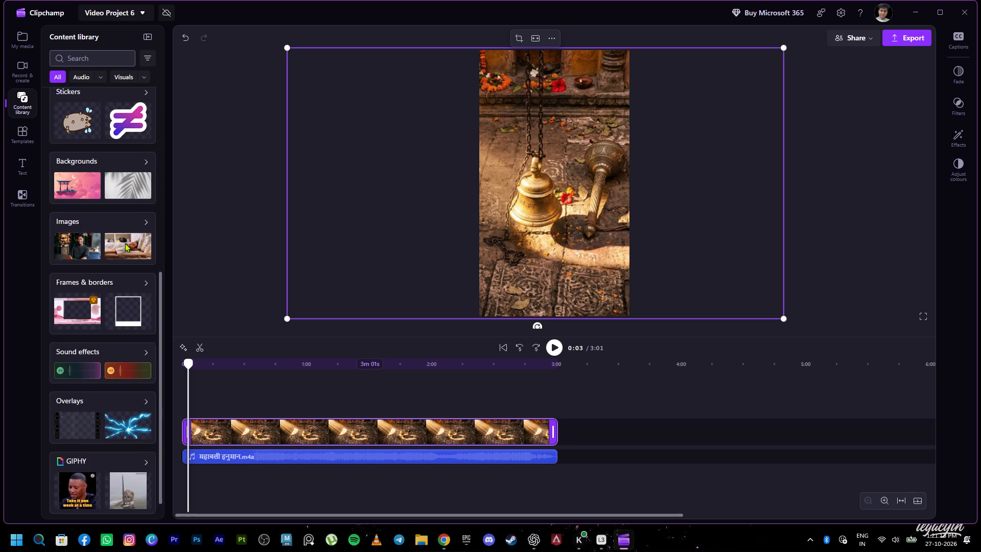
{"action": "scroll", "coordinate": [125, 242], "scroll_direction": "down", "scroll_amount": 3}
{"action": "left_click", "coordinate": [137, 383]}
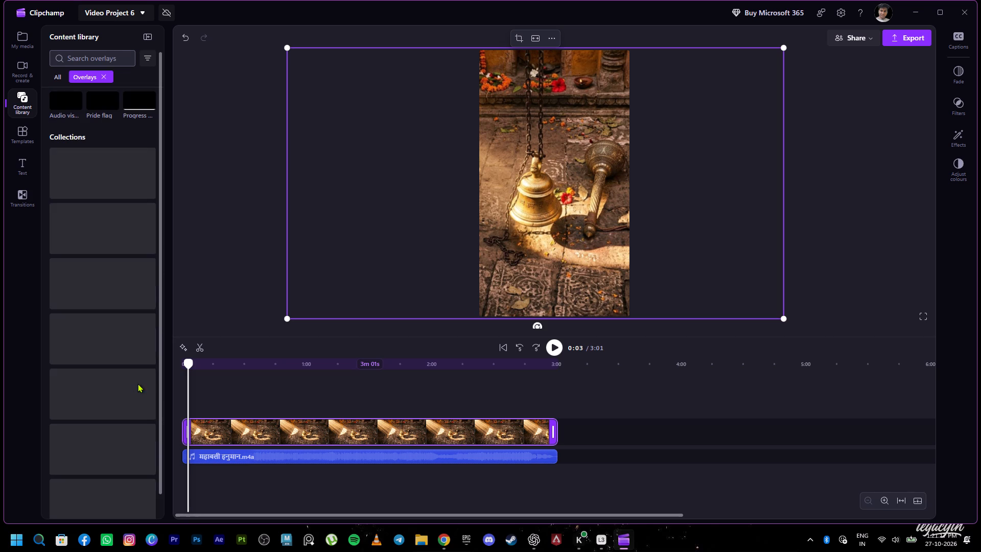
{"action": "scroll", "coordinate": [132, 310], "scroll_direction": "down", "scroll_amount": 2}
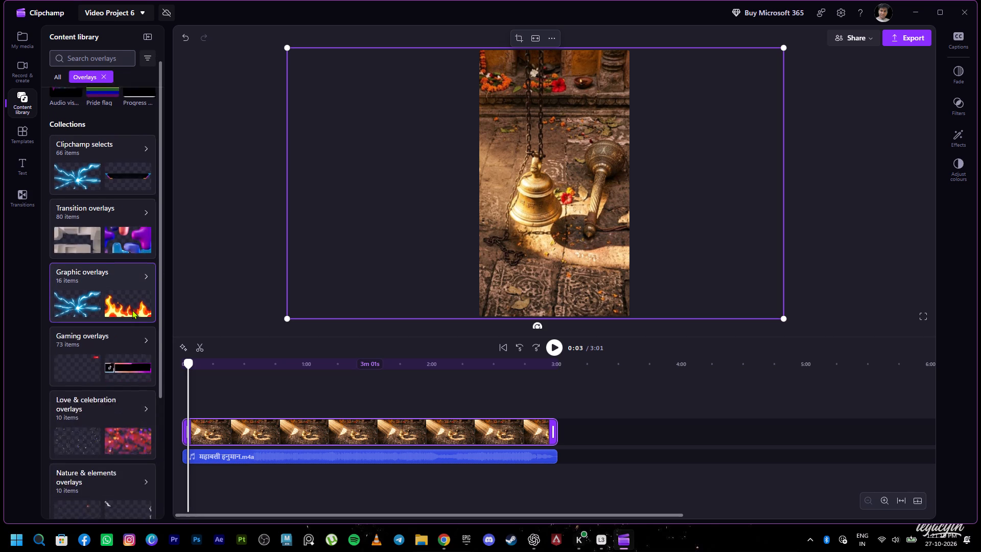
{"action": "scroll", "coordinate": [132, 310], "scroll_direction": "down", "scroll_amount": 8}
{"action": "scroll", "coordinate": [132, 310], "scroll_direction": "up", "scroll_amount": 2}
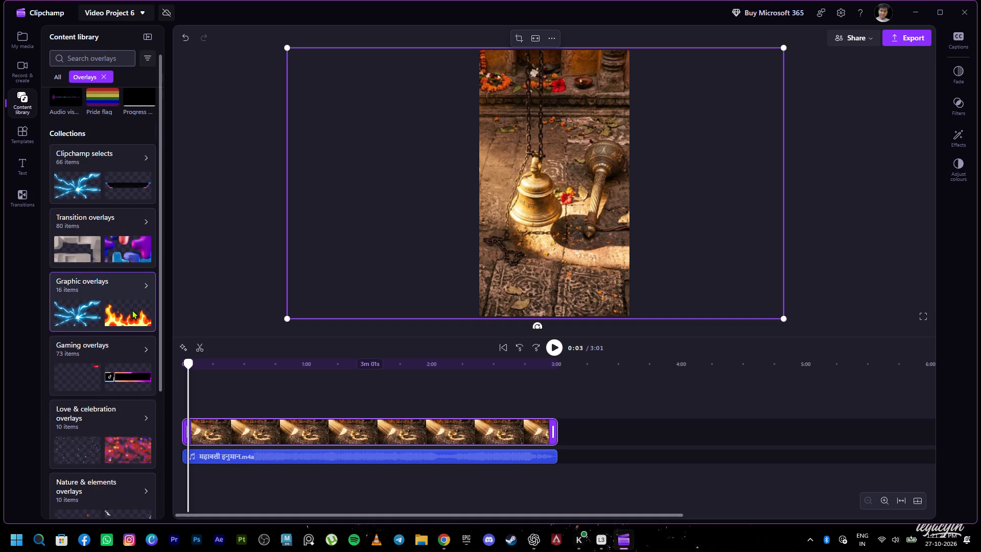
{"action": "scroll", "coordinate": [132, 310], "scroll_direction": "up", "scroll_amount": 4}
Look through the template categories and examine the Slideshows templates.
{"action": "left_click", "coordinate": [24, 129]}
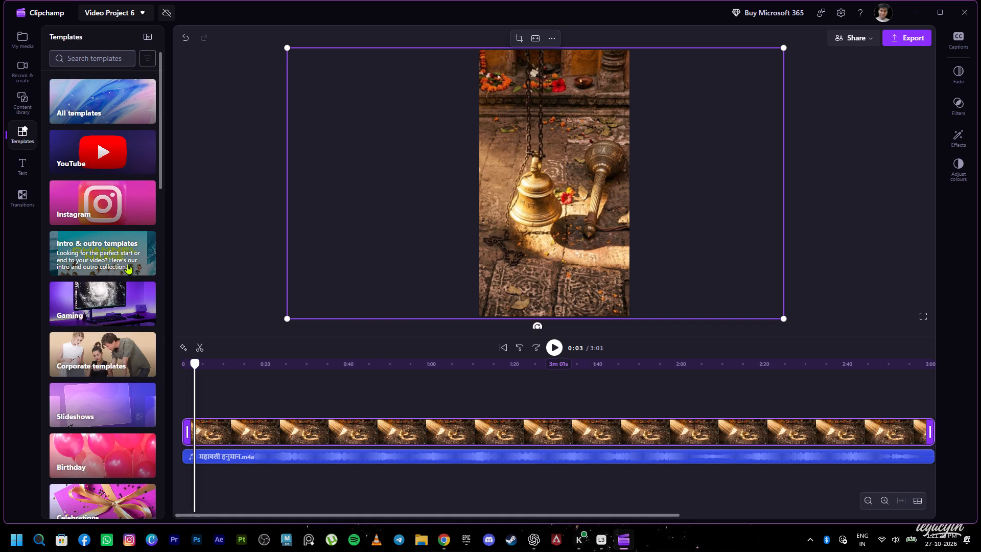
{"action": "scroll", "coordinate": [126, 260], "scroll_direction": "down", "scroll_amount": 1}
{"action": "left_click", "coordinate": [122, 305]}
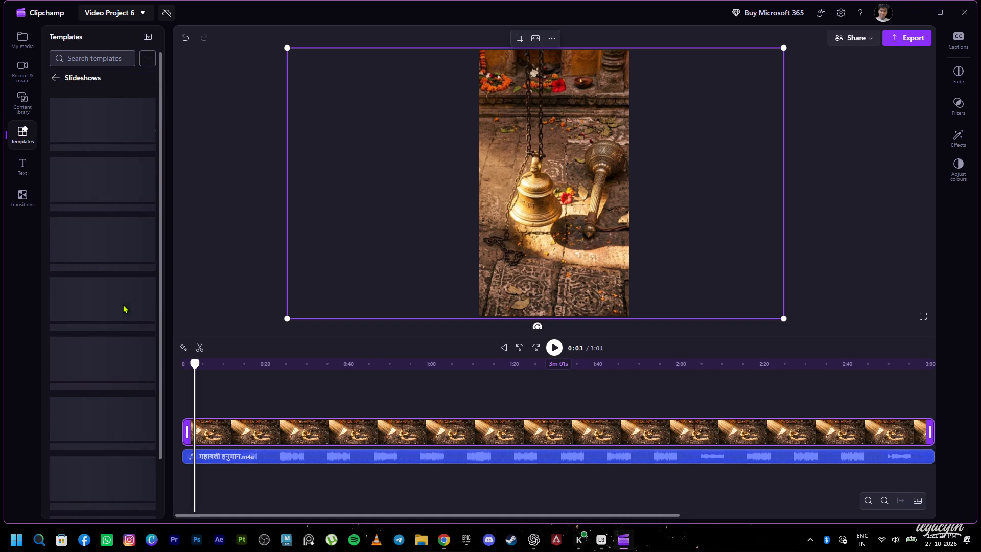
{"action": "scroll", "coordinate": [119, 283], "scroll_direction": "down", "scroll_amount": 3}
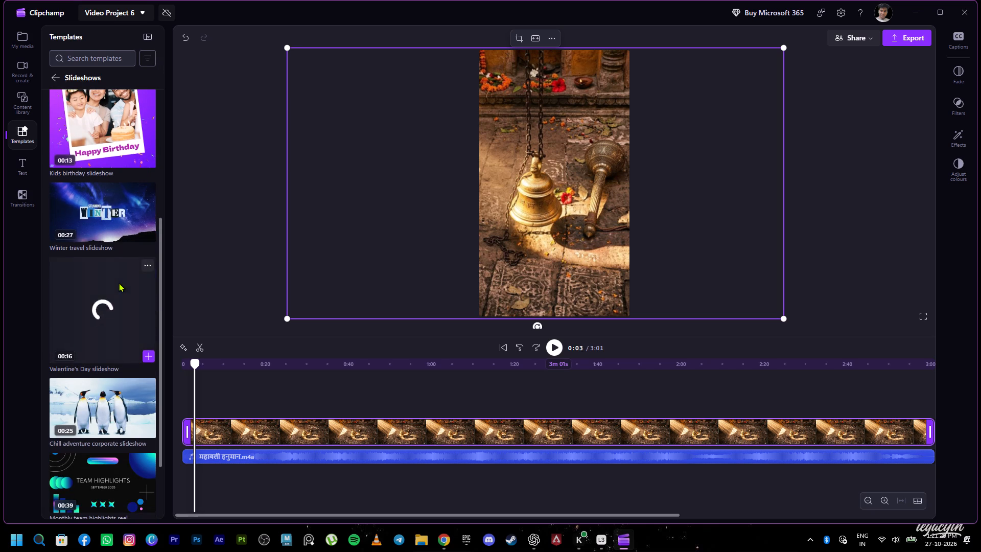
{"action": "scroll", "coordinate": [119, 283], "scroll_direction": "down", "scroll_amount": 4}
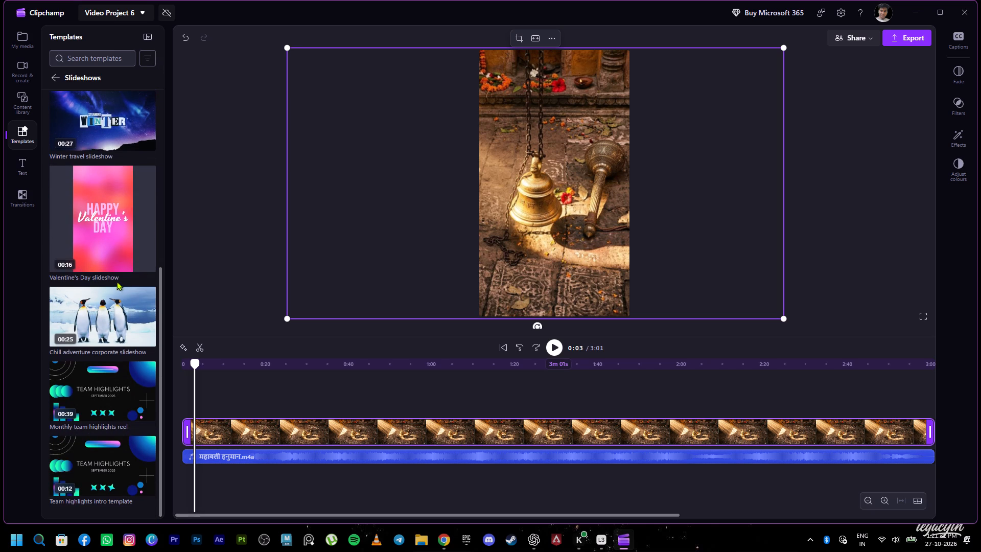
{"action": "left_click", "coordinate": [56, 79]}
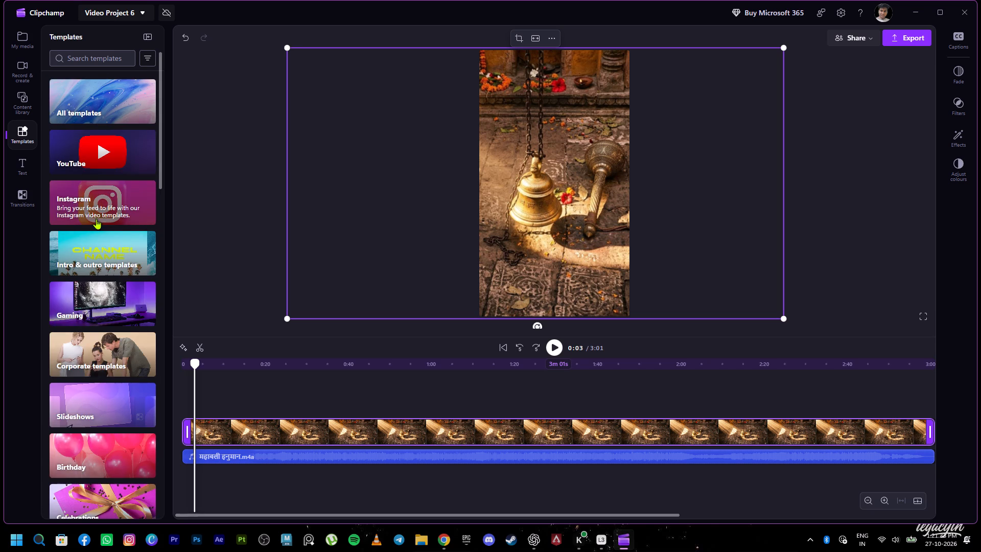
Look through the YouTube templates, then return to the list of template categories.
{"action": "left_click", "coordinate": [110, 161]}
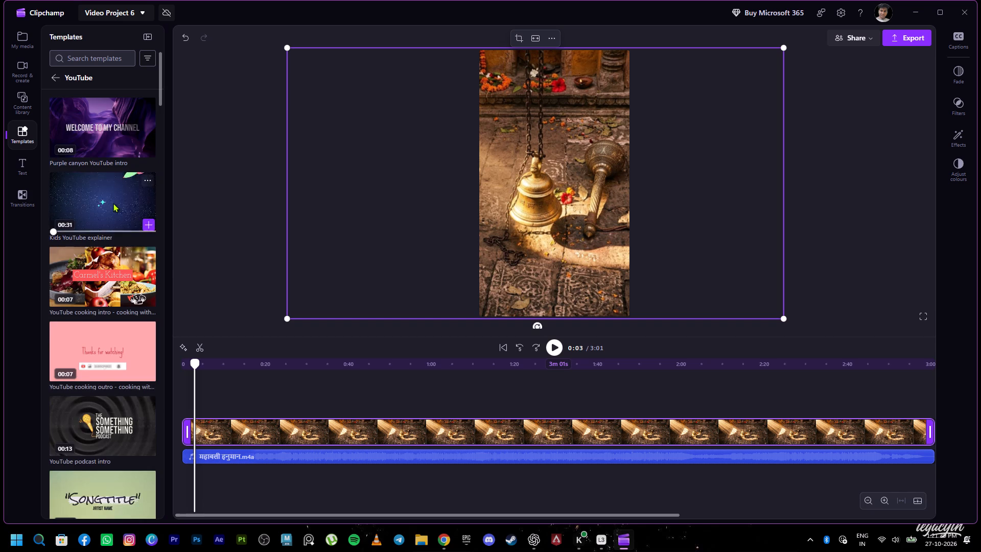
{"action": "scroll", "coordinate": [113, 203], "scroll_direction": "down", "scroll_amount": 8}
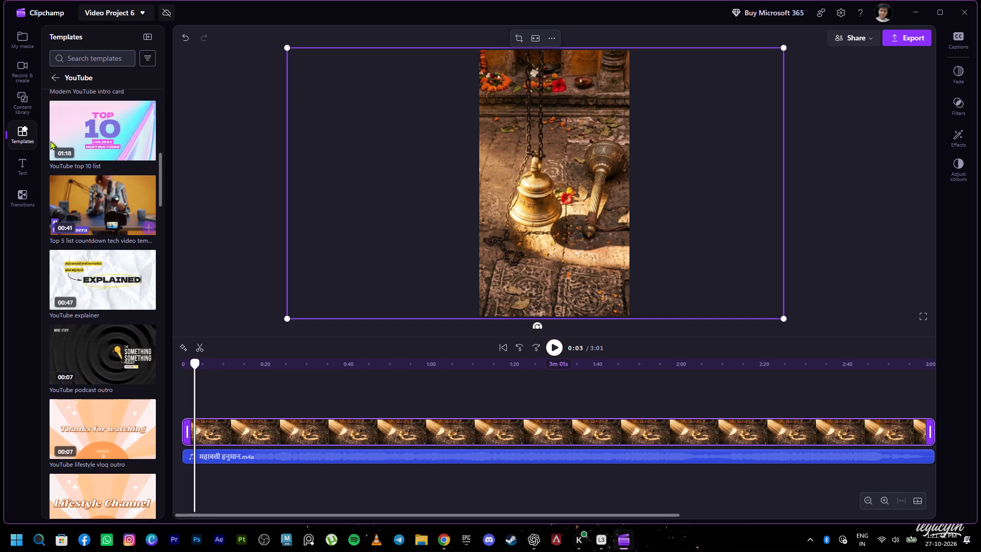
{"action": "left_click", "coordinate": [61, 80]}
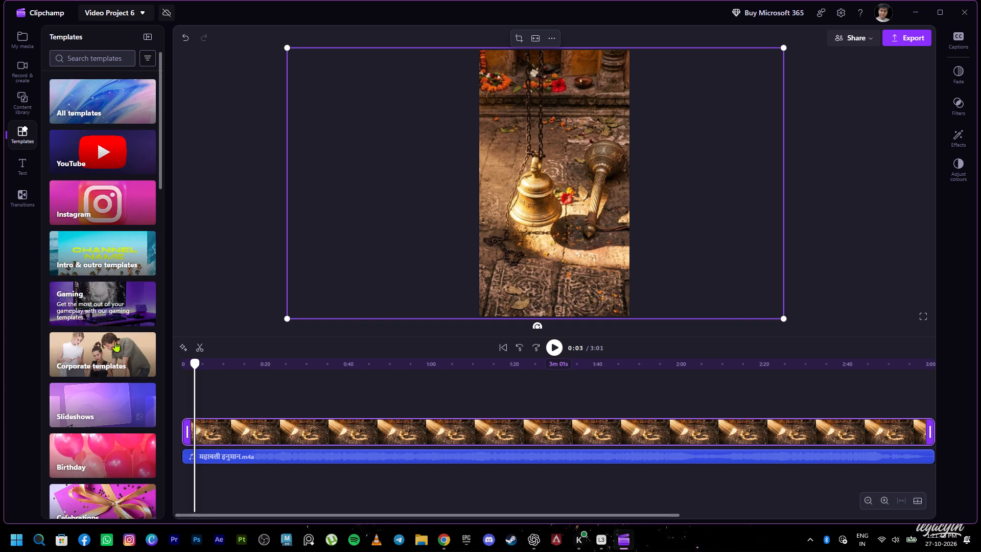
Find the Facebook ads category among the templates and examine its collection through to the end.
{"action": "scroll", "coordinate": [115, 344], "scroll_direction": "down", "scroll_amount": 4}
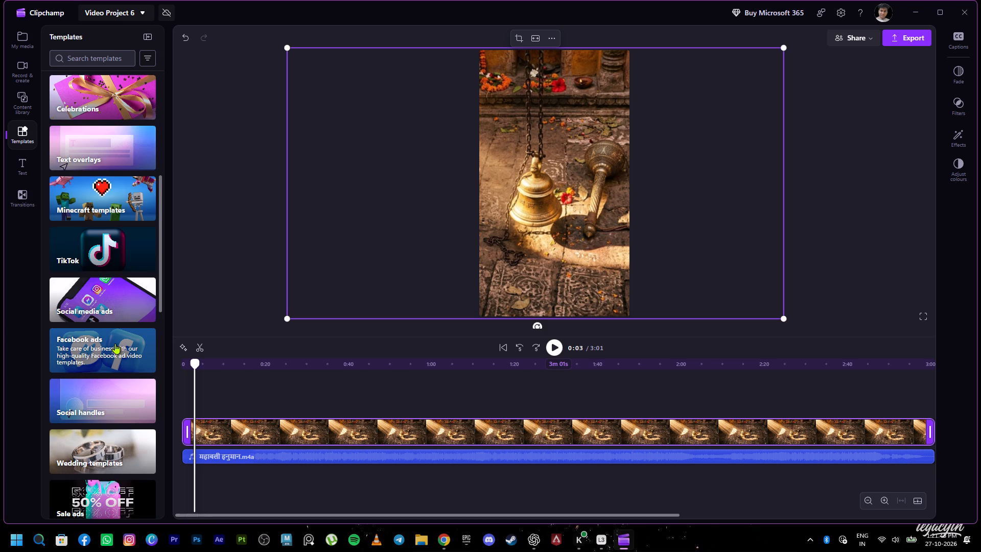
{"action": "left_click", "coordinate": [114, 343]}
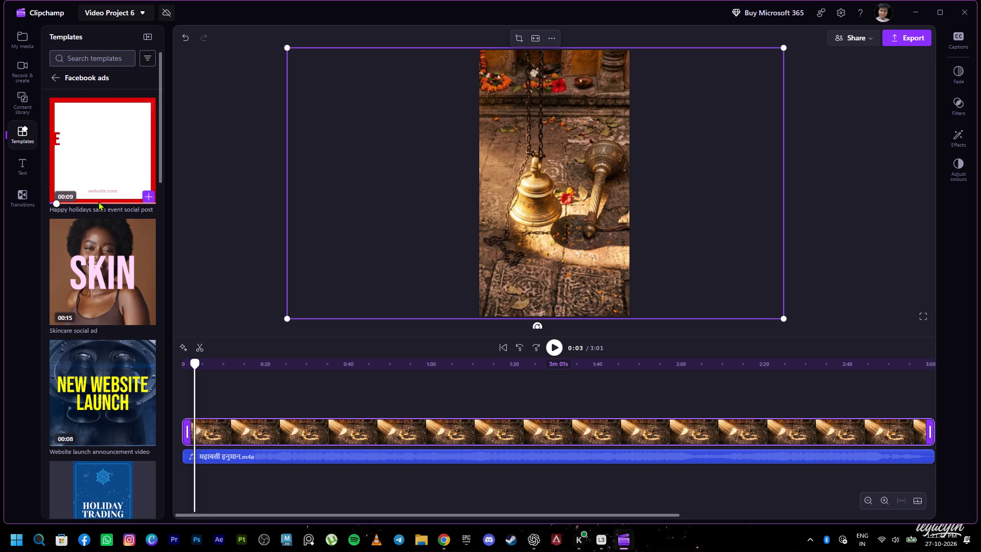
{"action": "scroll", "coordinate": [98, 201], "scroll_direction": "down", "scroll_amount": 4}
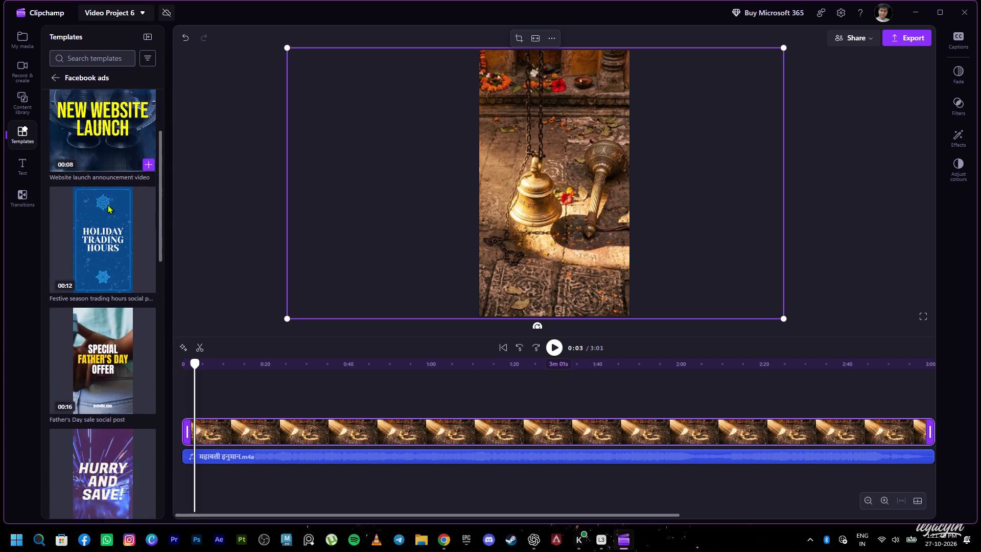
{"action": "scroll", "coordinate": [107, 204], "scroll_direction": "down", "scroll_amount": 4}
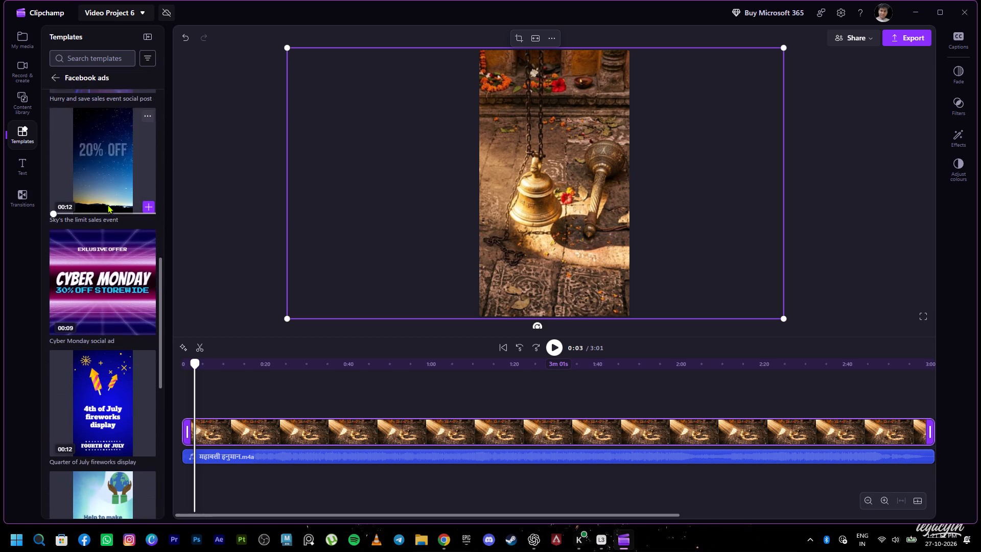
{"action": "scroll", "coordinate": [107, 204], "scroll_direction": "down", "scroll_amount": 7}
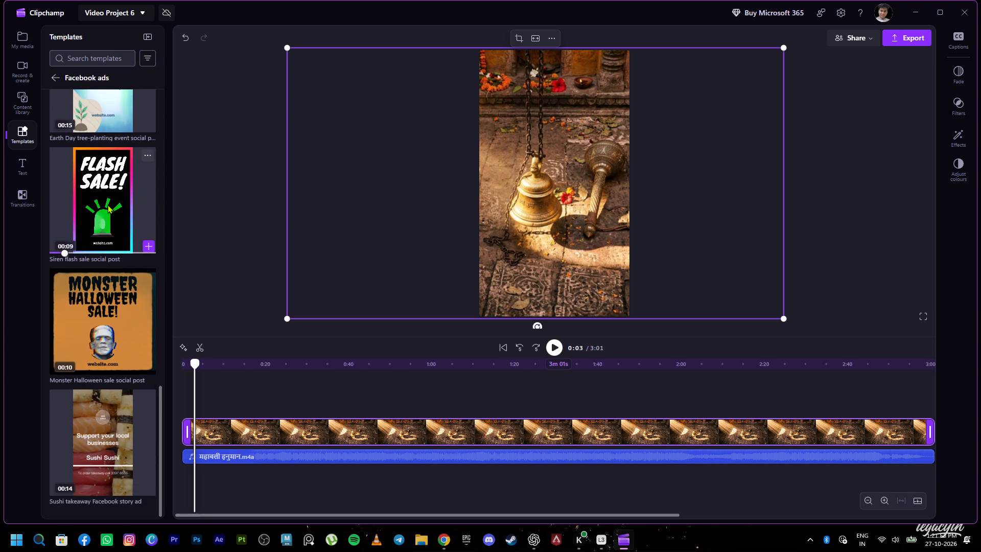
{"action": "scroll", "coordinate": [107, 204], "scroll_direction": "up", "scroll_amount": 15}
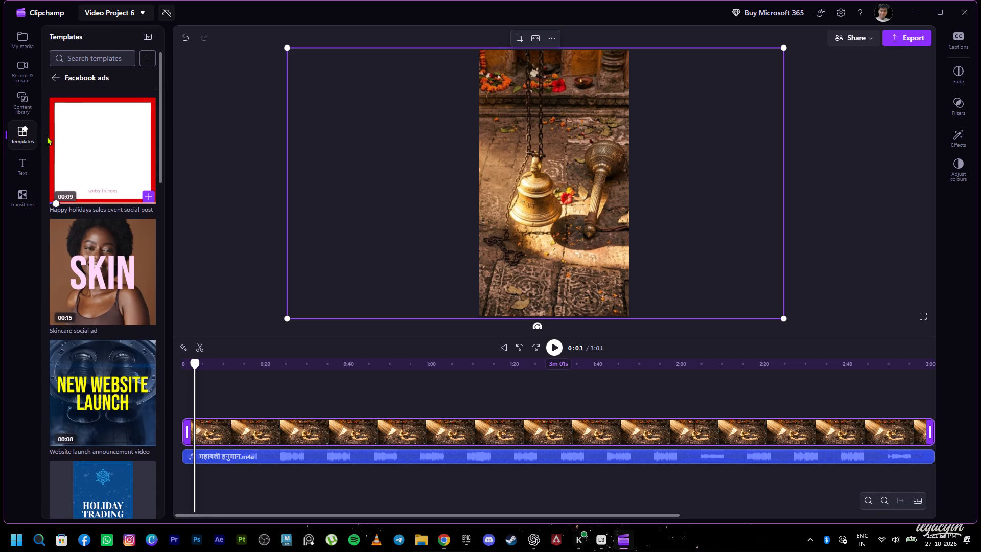
Clear the Overlays filter in the content library and browse all of its content categories.
{"action": "left_click", "coordinate": [22, 108]}
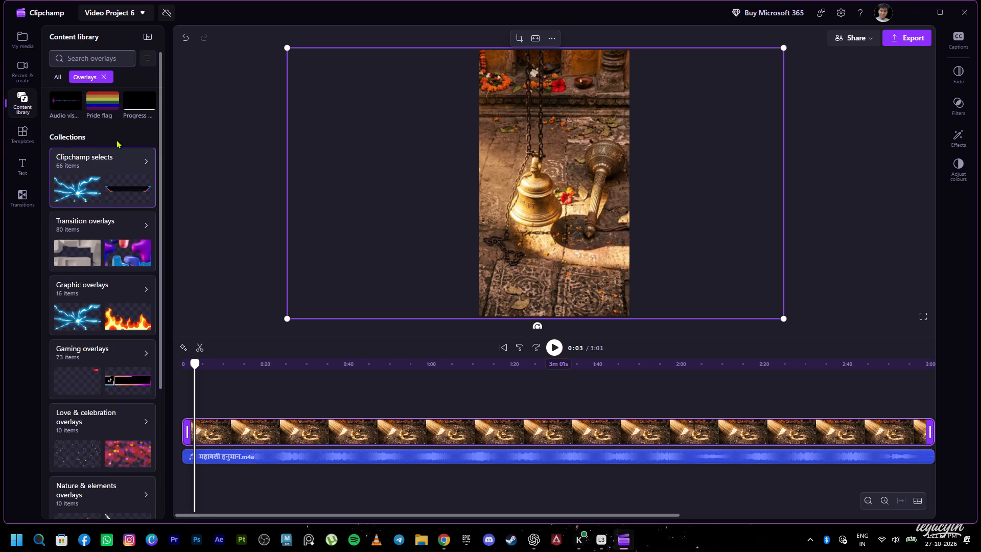
{"action": "left_click", "coordinate": [57, 81]}
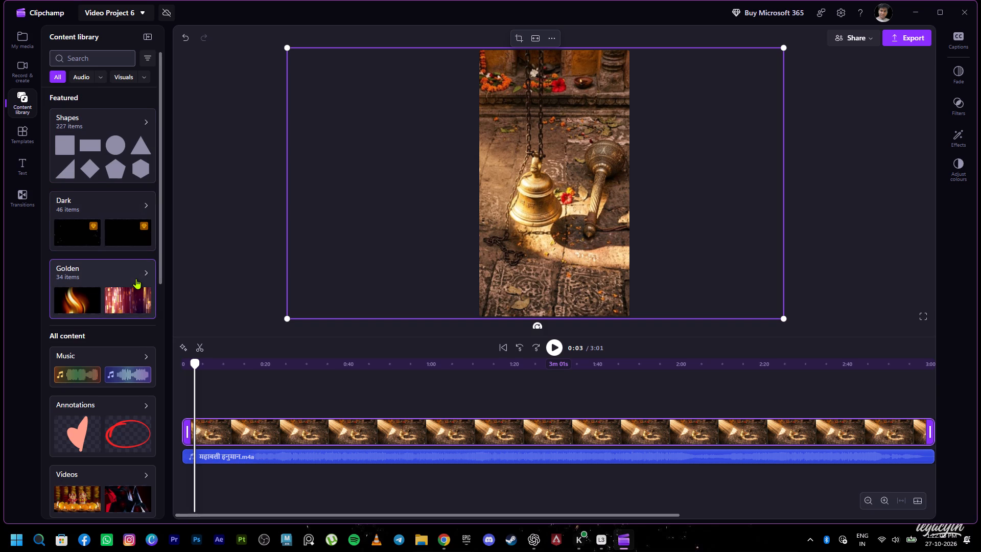
{"action": "scroll", "coordinate": [136, 279], "scroll_direction": "down", "scroll_amount": 4}
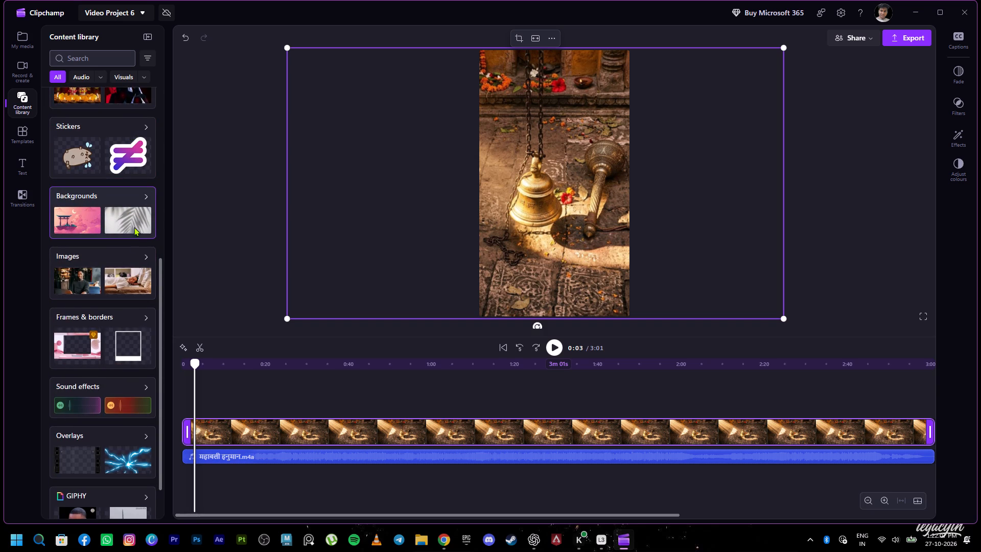
Search the content library for "music" and place the red sound-bars GIPHY sticker above the image at the timeline start.
{"action": "scroll", "coordinate": [133, 258], "scroll_direction": "down", "scroll_amount": 2}
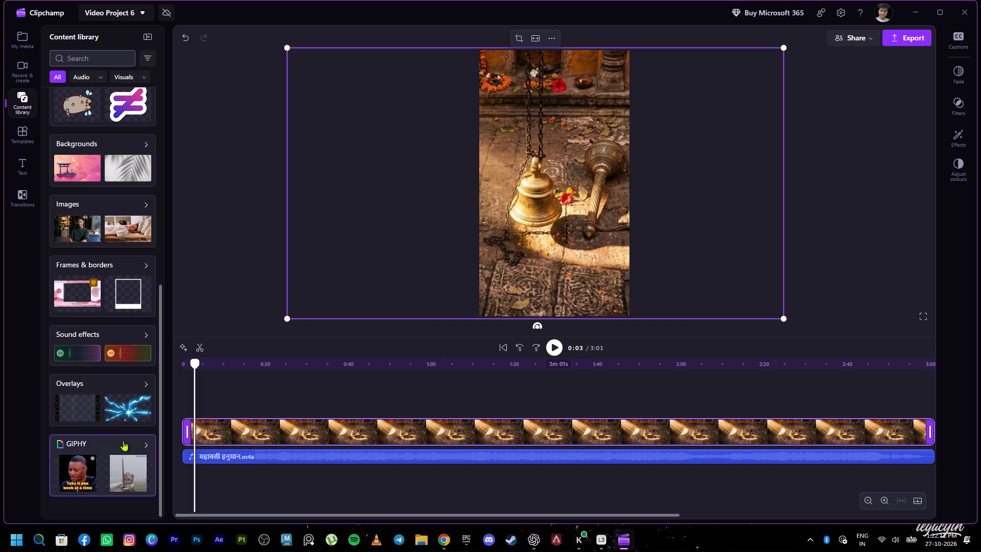
{"action": "scroll", "coordinate": [104, 283], "scroll_direction": "up", "scroll_amount": 3}
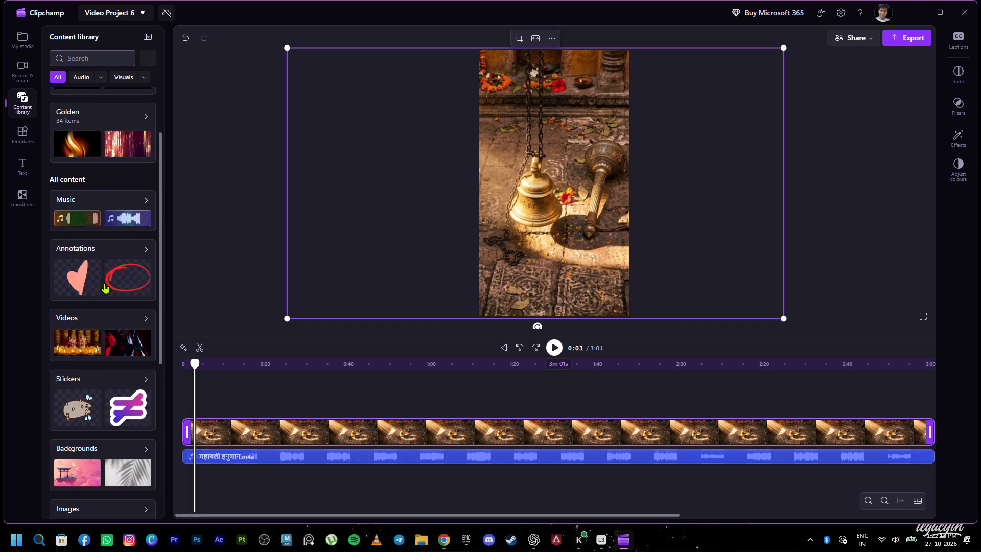
{"action": "scroll", "coordinate": [102, 262], "scroll_direction": "up", "scroll_amount": 3}
{"action": "left_click", "coordinate": [92, 59]}
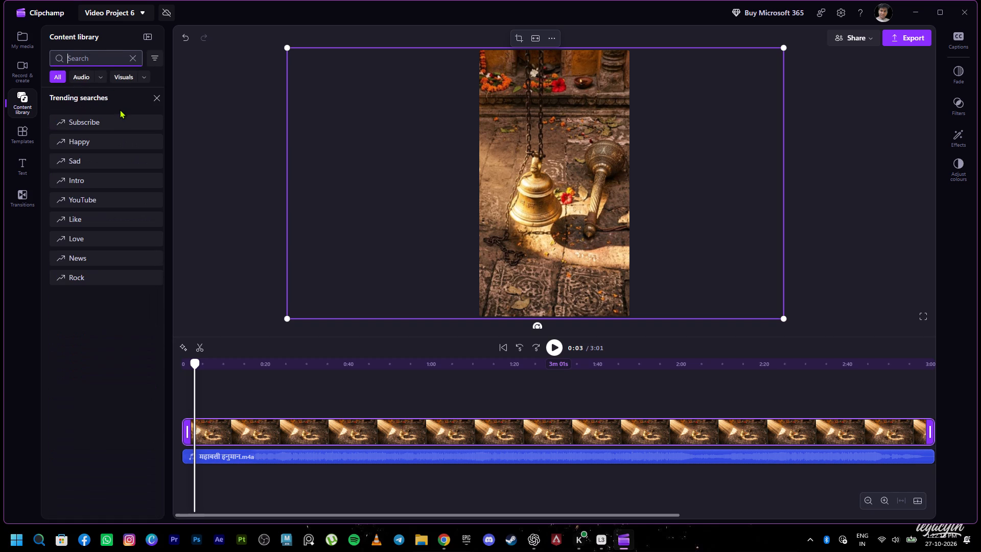
{"action": "type", "text": "mu"}
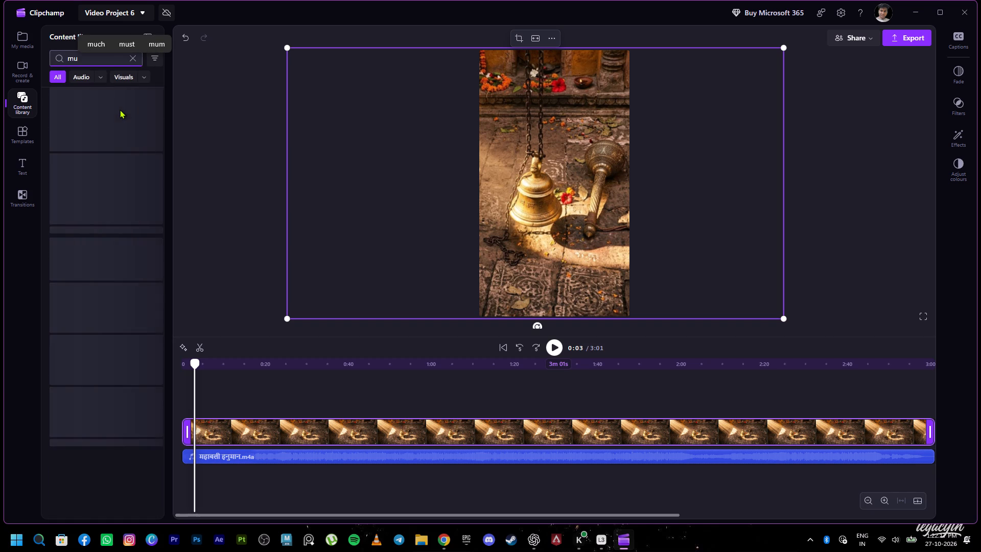
{"action": "type", "text": "sic"}
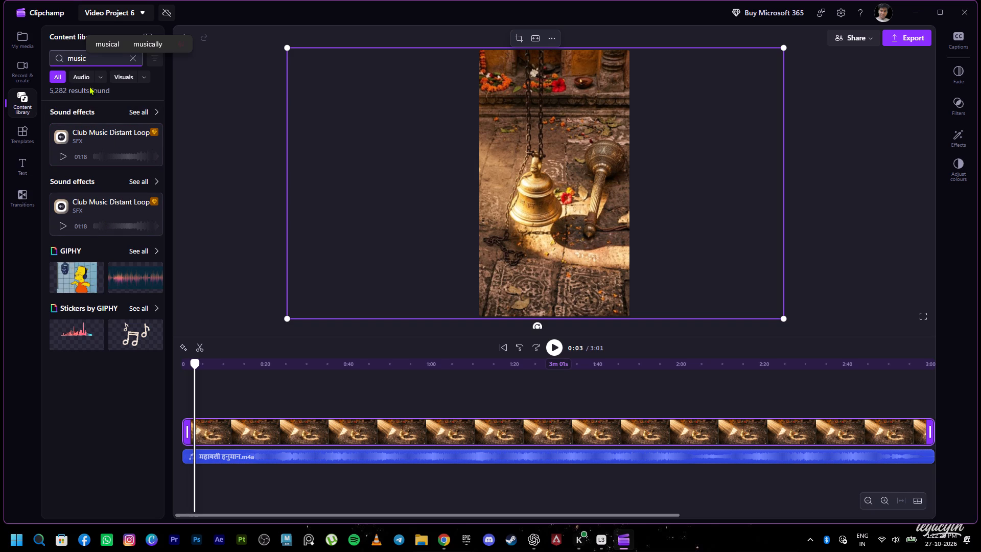
{"action": "left_click", "coordinate": [96, 342]}
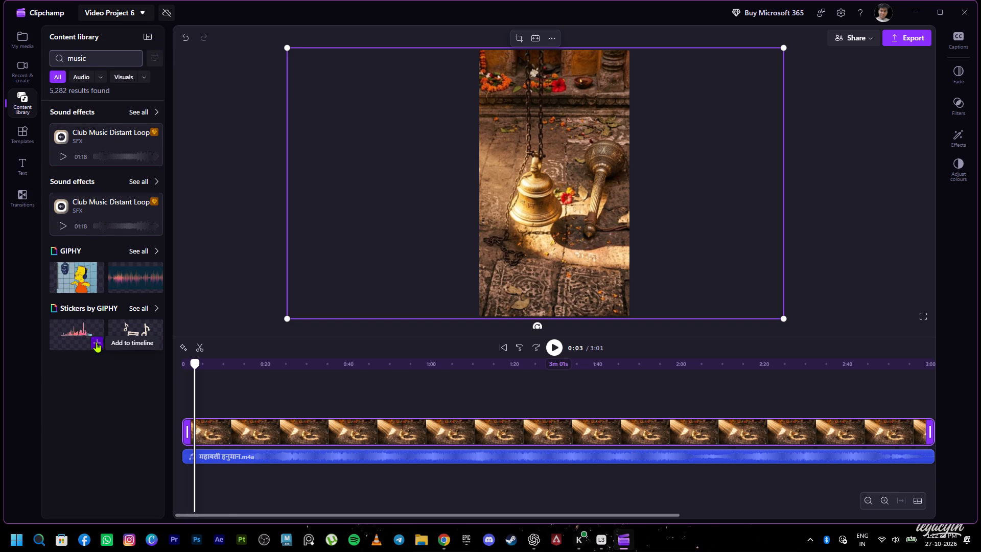
{"action": "left_click_drag", "start_coordinate": [198, 417], "coordinate": [188, 417]}
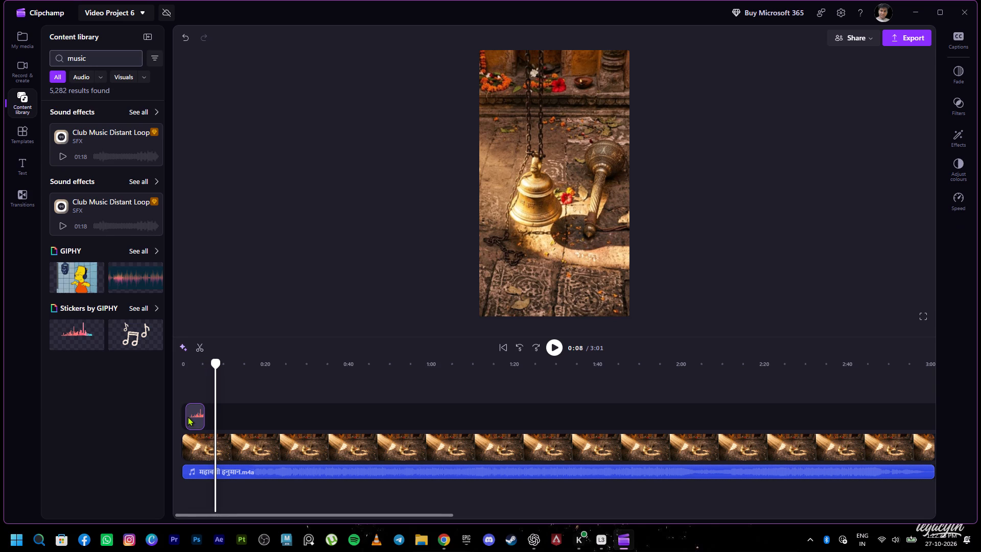
{"action": "left_click_drag", "start_coordinate": [188, 417], "coordinate": [184, 416]}
Extend the sound-bars sticker clip to 3m 01s to match the end of the image and audio.
{"action": "left_click_drag", "start_coordinate": [202, 413], "coordinate": [980, 422]}
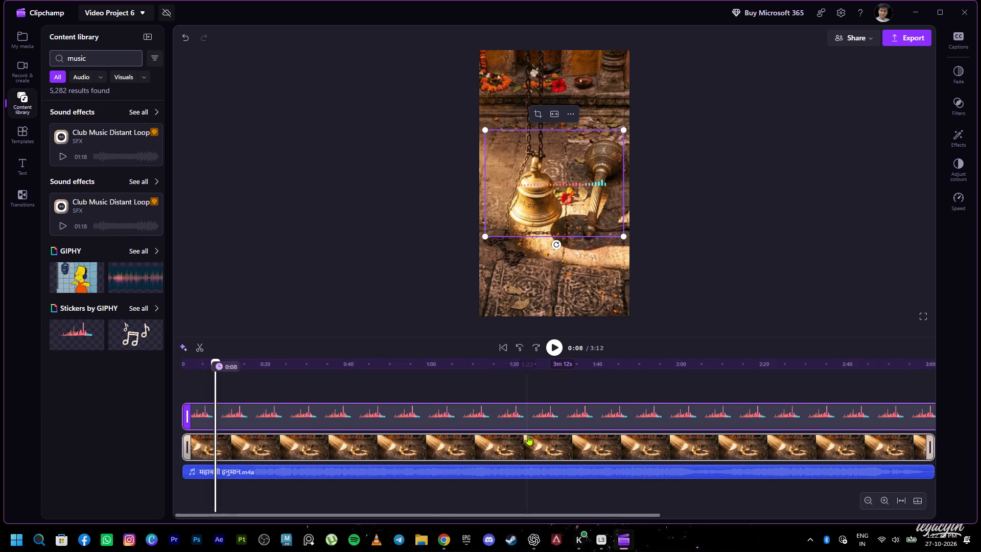
{"action": "scroll", "coordinate": [527, 431], "scroll_direction": "down", "scroll_amount": 3, "text": "ctrl"}
{"action": "left_click_drag", "start_coordinate": [552, 417], "coordinate": [541, 417]}
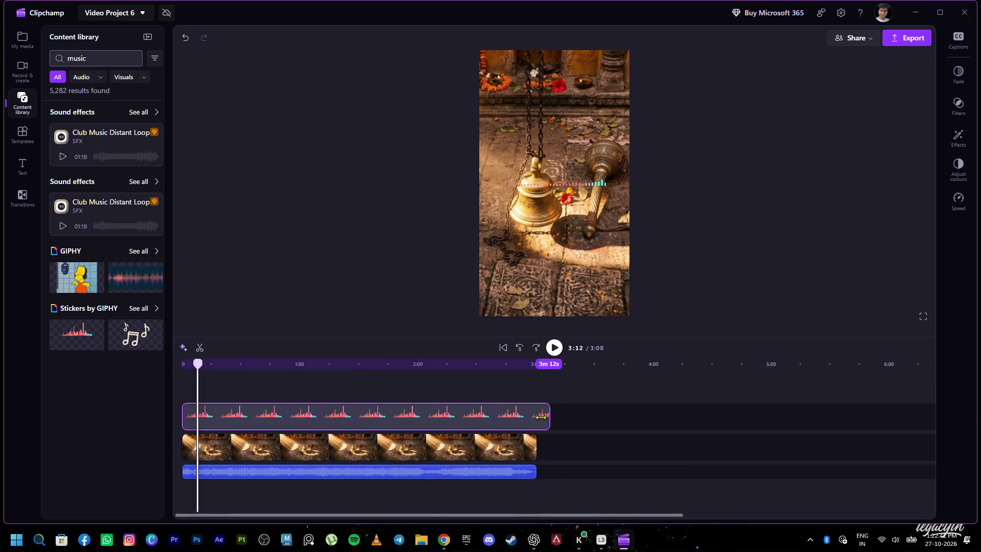
{"action": "left_click_drag", "start_coordinate": [541, 417], "coordinate": [531, 421]}
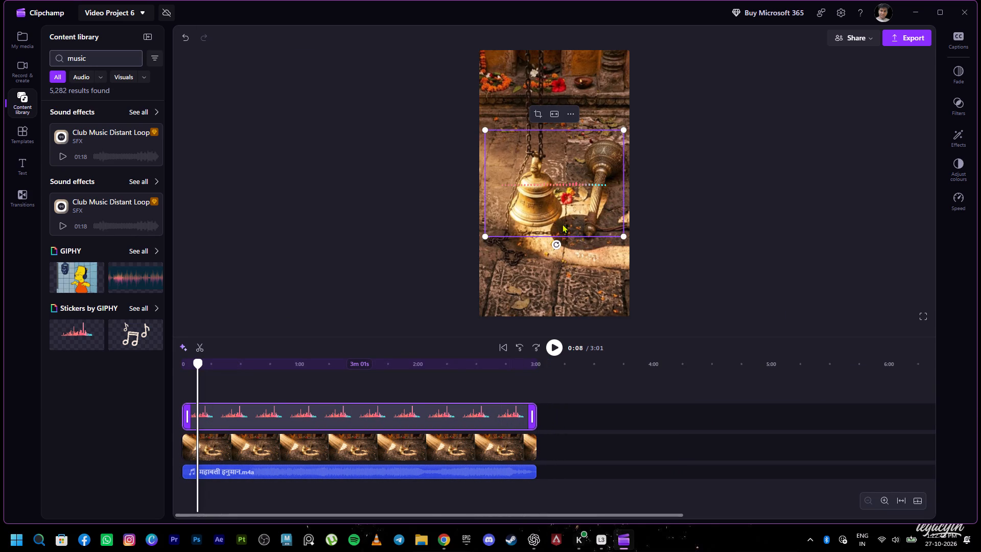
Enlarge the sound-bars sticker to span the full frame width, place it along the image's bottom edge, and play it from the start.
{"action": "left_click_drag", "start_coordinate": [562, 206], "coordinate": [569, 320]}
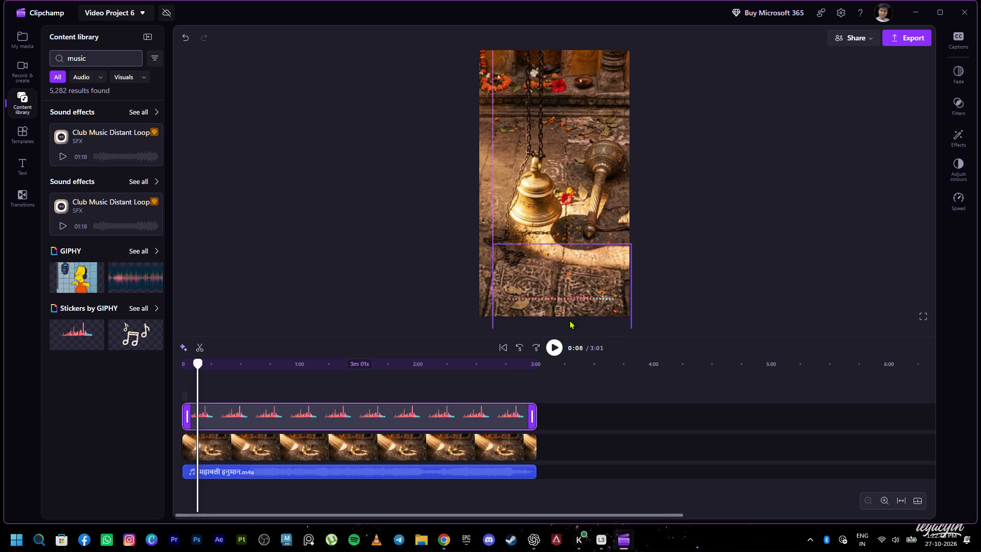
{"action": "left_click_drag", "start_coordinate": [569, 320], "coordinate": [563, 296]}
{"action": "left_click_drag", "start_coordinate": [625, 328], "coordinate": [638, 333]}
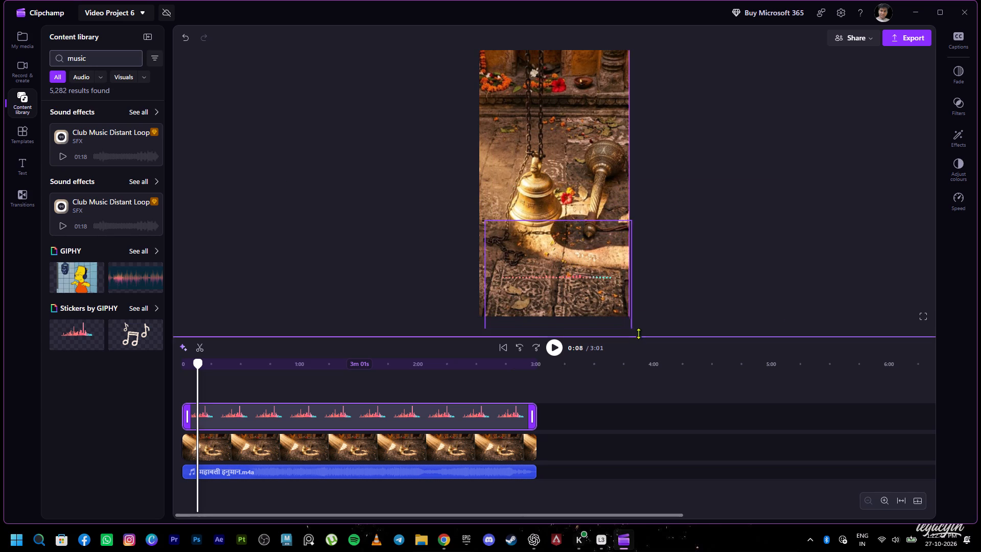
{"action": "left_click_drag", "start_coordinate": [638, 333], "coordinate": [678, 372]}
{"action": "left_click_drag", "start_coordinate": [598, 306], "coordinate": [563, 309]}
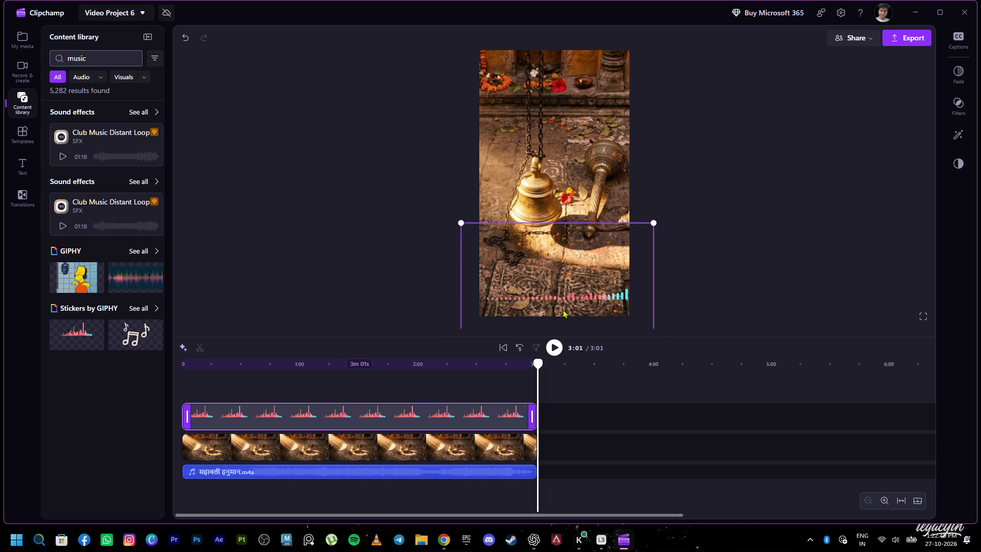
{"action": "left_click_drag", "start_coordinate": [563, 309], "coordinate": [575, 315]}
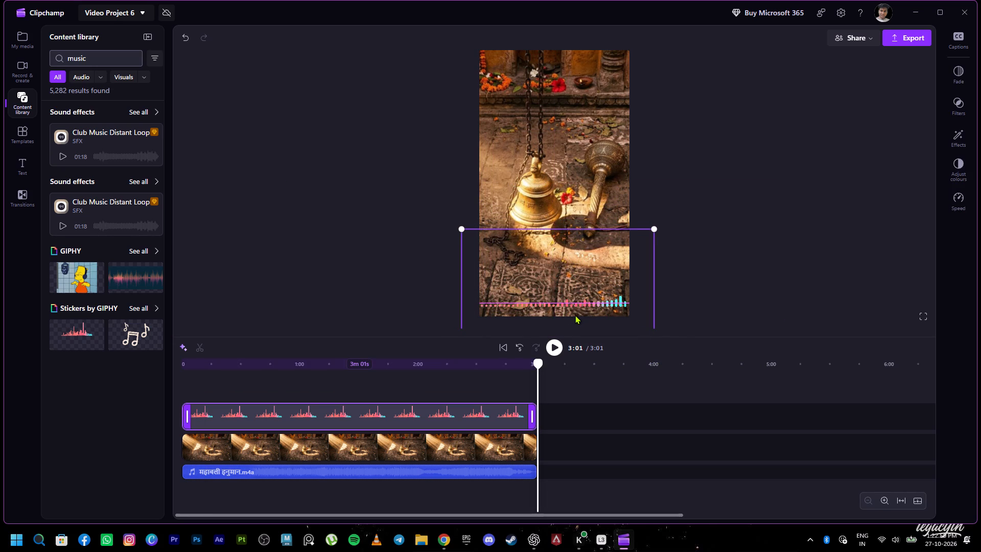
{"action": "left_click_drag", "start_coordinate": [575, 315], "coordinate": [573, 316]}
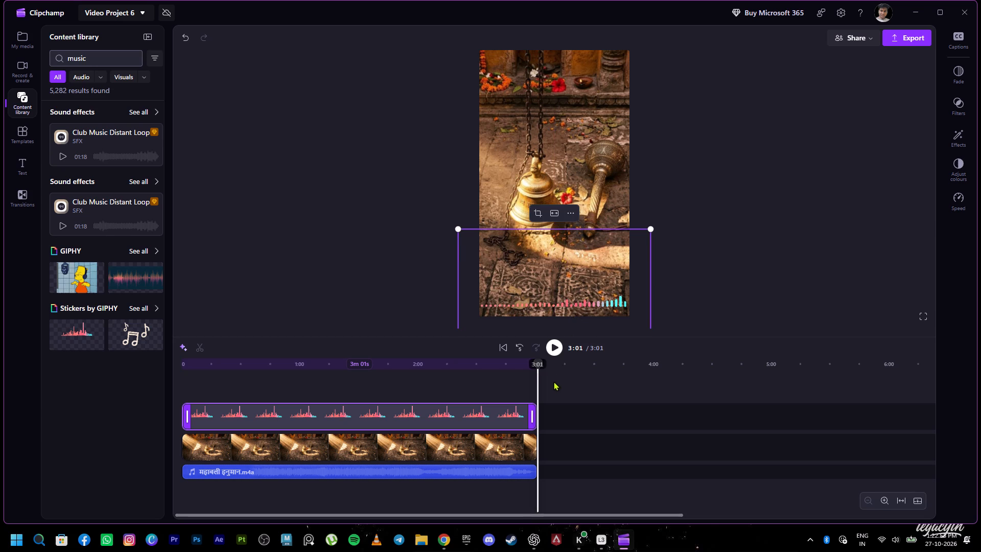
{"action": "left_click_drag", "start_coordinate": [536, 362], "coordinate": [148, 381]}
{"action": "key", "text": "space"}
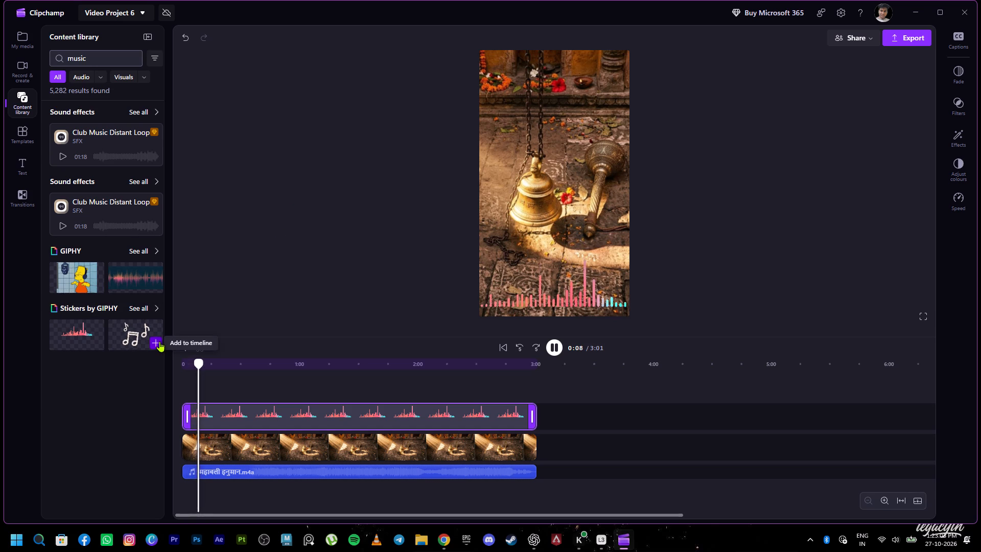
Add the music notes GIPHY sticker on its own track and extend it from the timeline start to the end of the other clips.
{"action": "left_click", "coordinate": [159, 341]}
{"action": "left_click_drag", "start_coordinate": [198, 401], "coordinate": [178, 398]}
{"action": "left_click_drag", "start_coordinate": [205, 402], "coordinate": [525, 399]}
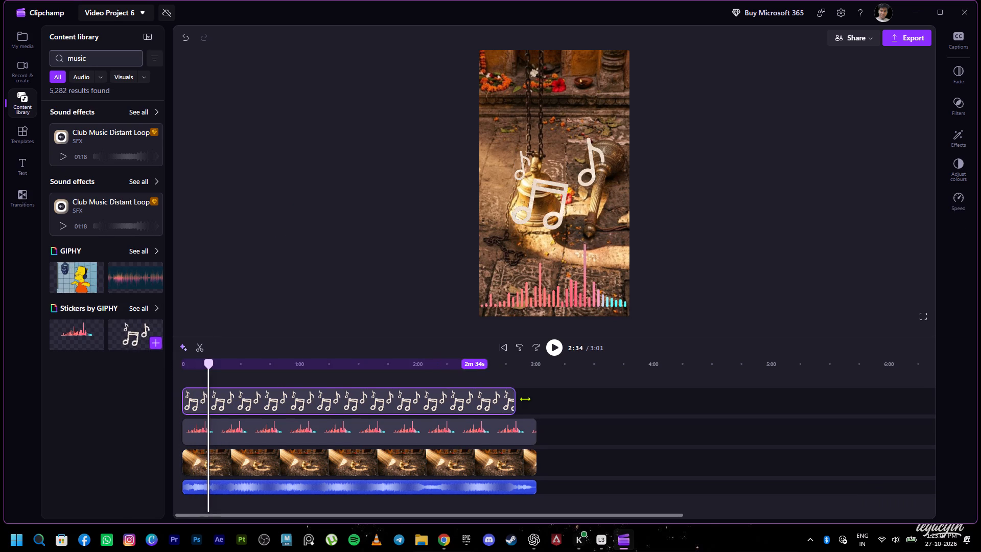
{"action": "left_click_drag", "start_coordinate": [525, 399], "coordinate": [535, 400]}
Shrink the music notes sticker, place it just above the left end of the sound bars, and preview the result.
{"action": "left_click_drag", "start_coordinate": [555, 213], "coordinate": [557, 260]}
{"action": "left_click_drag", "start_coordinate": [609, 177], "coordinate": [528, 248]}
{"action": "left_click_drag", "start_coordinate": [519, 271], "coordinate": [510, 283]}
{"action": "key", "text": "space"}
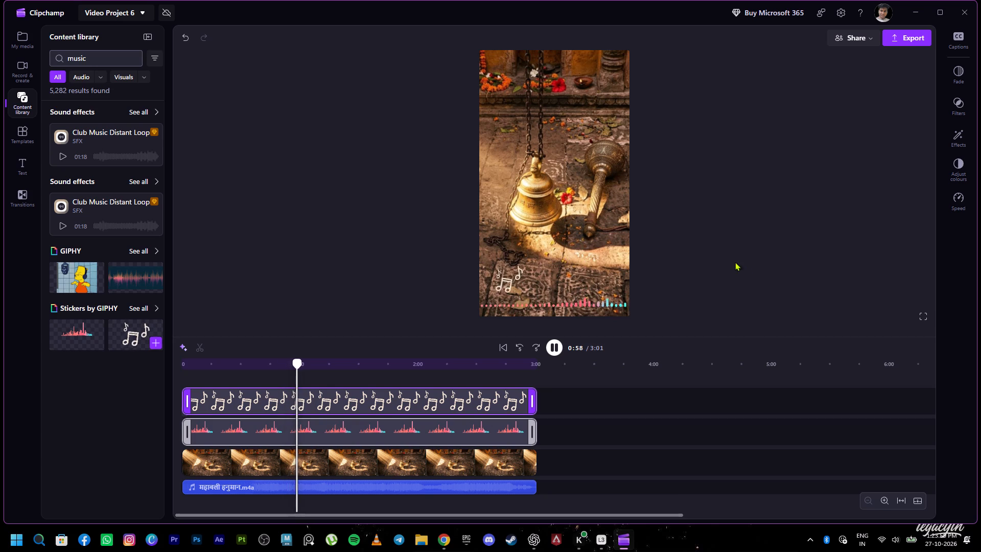
Show all visual results for "music" in Stickers by GIPHY and look through them for alternatives.
{"action": "left_click", "coordinate": [77, 89]}
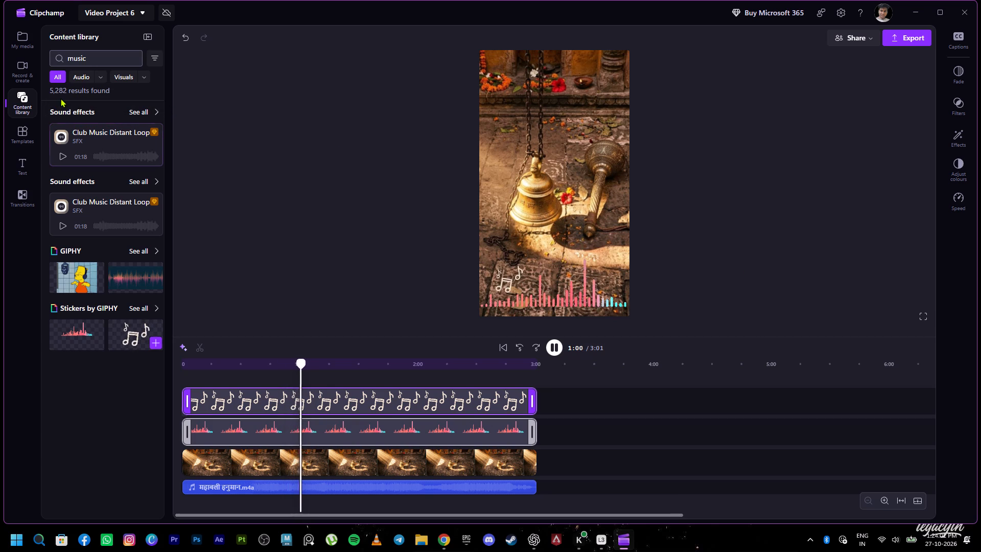
{"action": "left_click", "coordinate": [126, 77]}
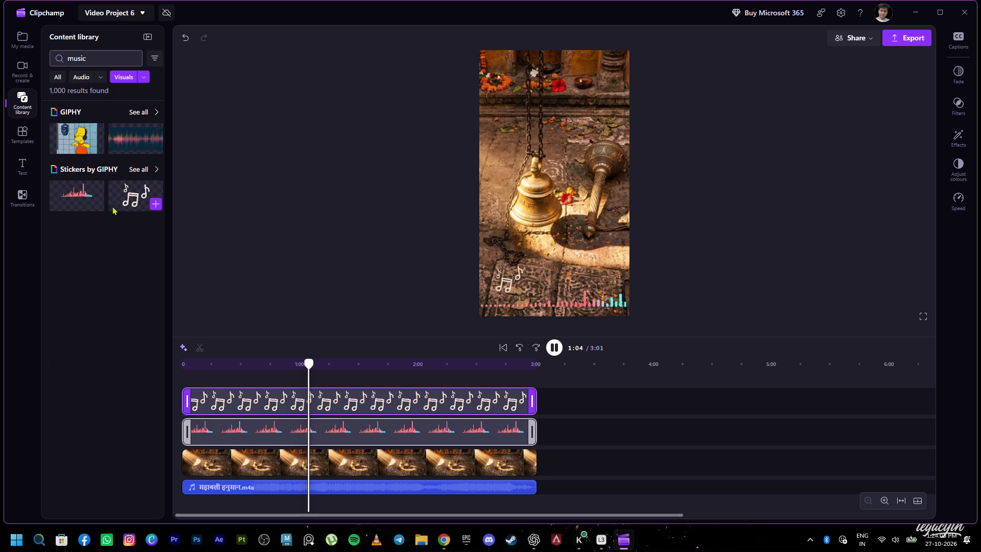
{"action": "left_click", "coordinate": [144, 170]}
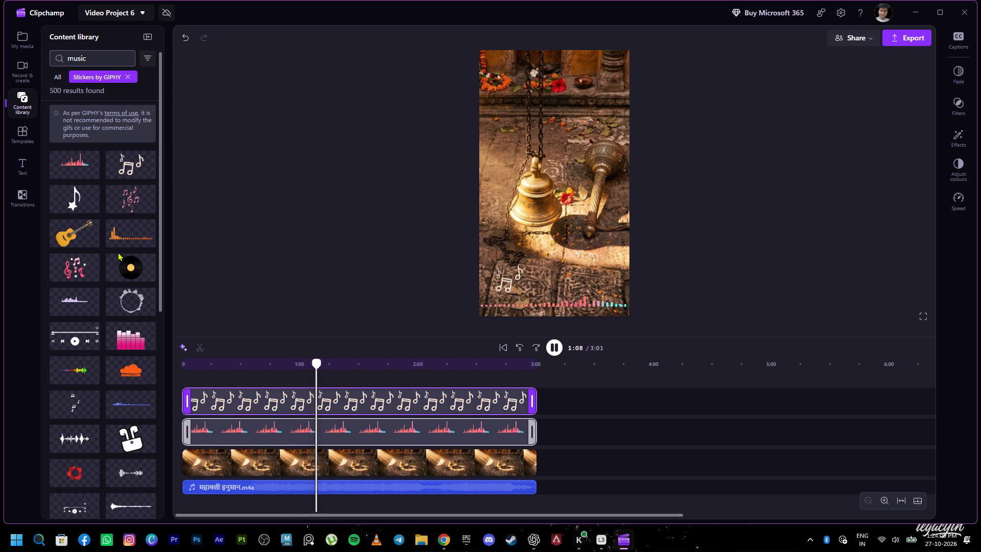
{"action": "scroll", "coordinate": [118, 251], "scroll_direction": "down", "scroll_amount": 1}
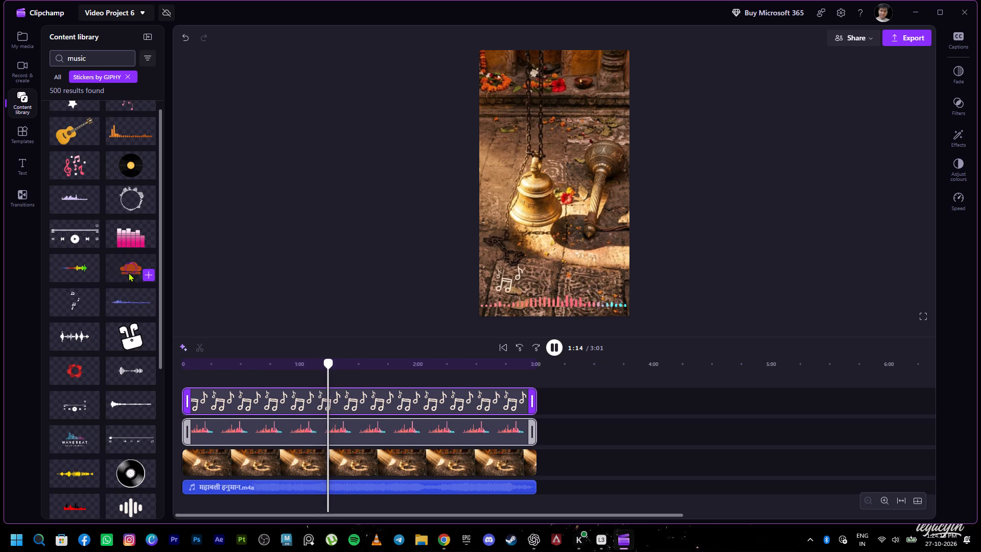
{"action": "scroll", "coordinate": [128, 272], "scroll_direction": "down", "scroll_amount": 2}
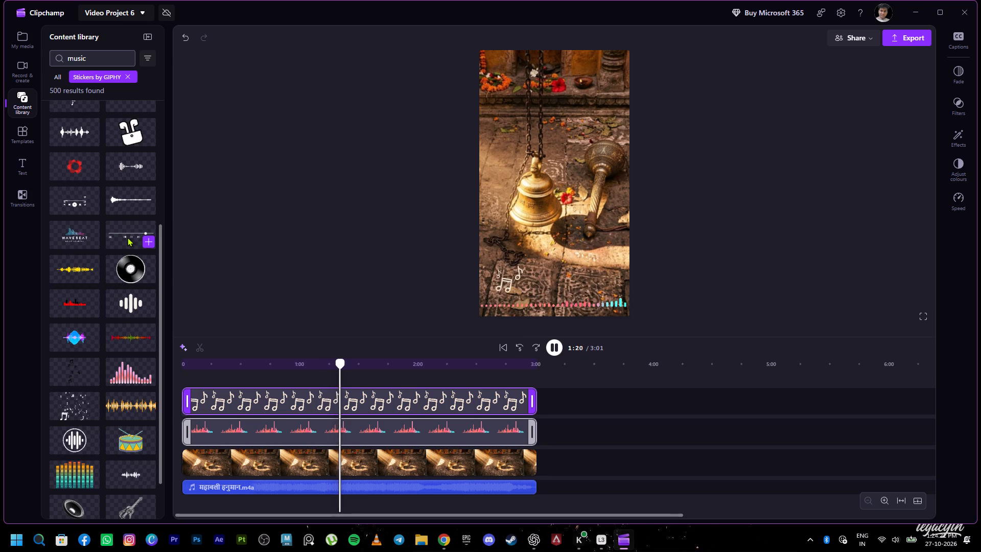
Delete the sound-bars sticker and the music notes sticker from the timeline.
{"action": "left_click", "coordinate": [424, 436]}
{"action": "key", "text": "Delete"}
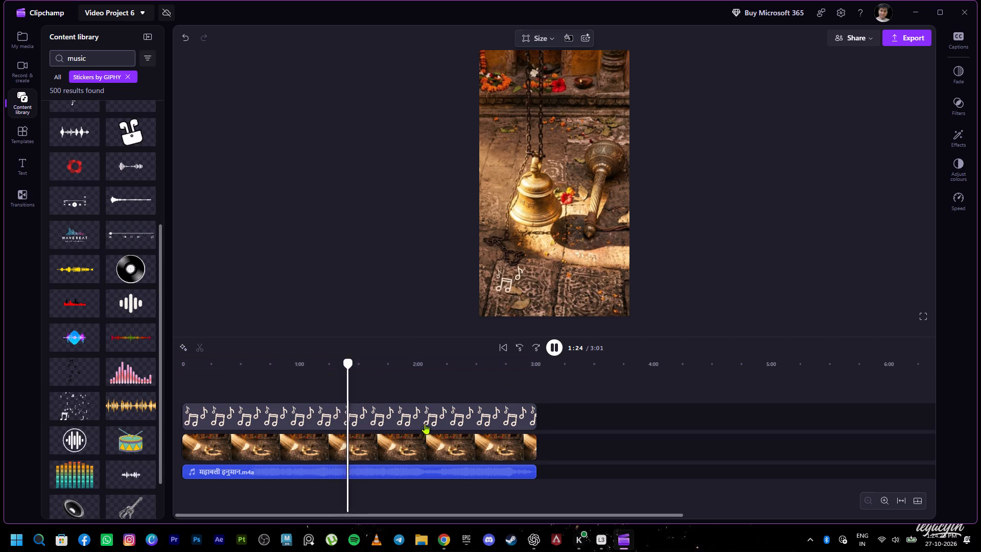
{"action": "left_click", "coordinate": [422, 402]}
{"action": "left_click", "coordinate": [423, 418]}
{"action": "left_click", "coordinate": [469, 415]}
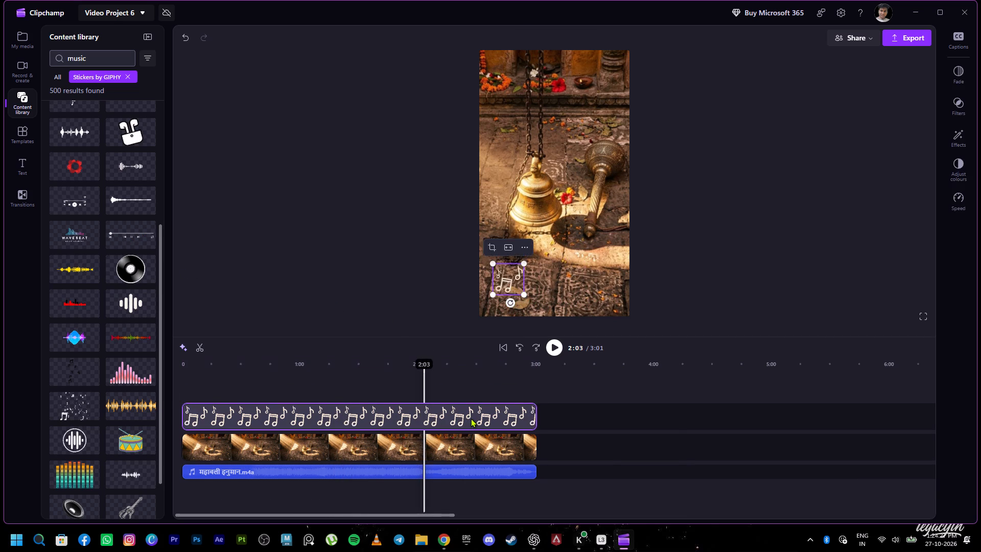
{"action": "key", "text": "Delete"}
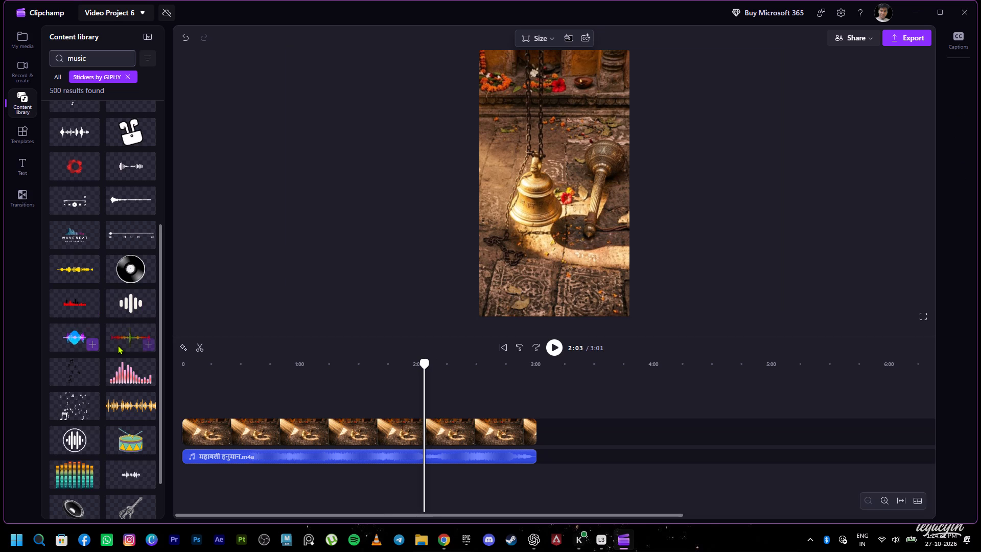
Look further through the GIPHY music stickers for a replacement.
{"action": "scroll", "coordinate": [122, 364], "scroll_direction": "down", "scroll_amount": 1}
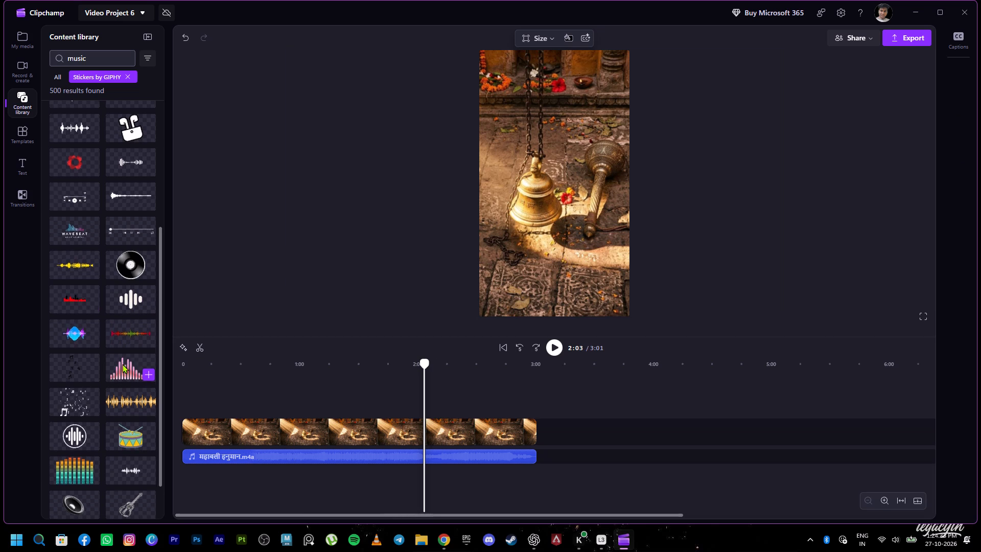
{"action": "scroll", "coordinate": [123, 357], "scroll_direction": "down", "scroll_amount": 3}
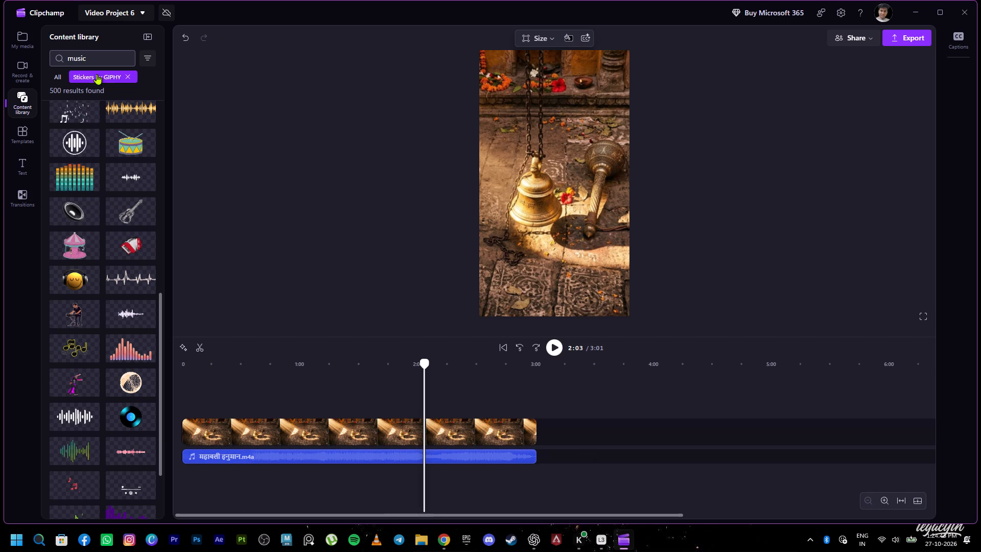
Switch to File Explorer, find WhatsApp Video 2026-10-27 at 11.53.51 AM in Downloads, and bring it into the Clipchamp project's media.
{"action": "left_click", "coordinate": [23, 42]}
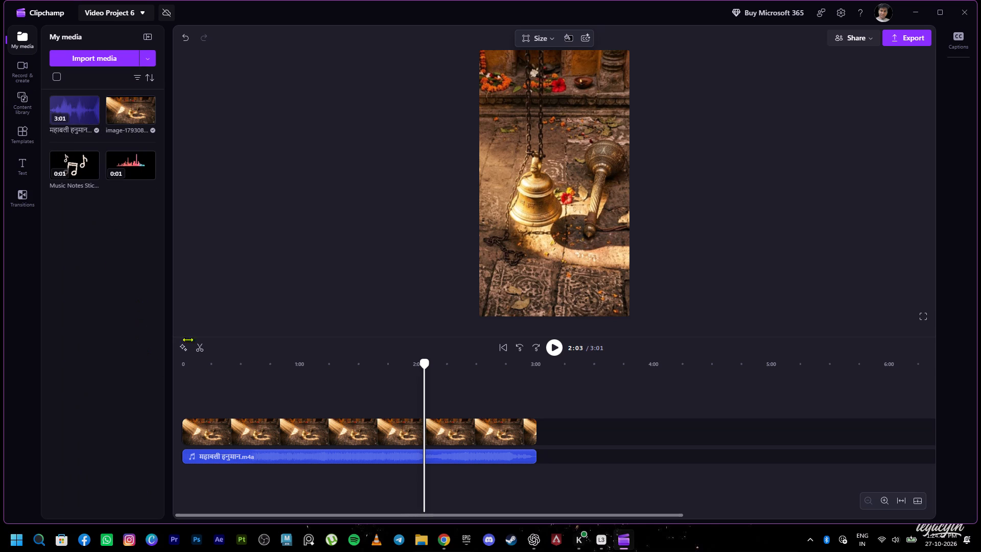
{"action": "left_click", "coordinate": [426, 539]}
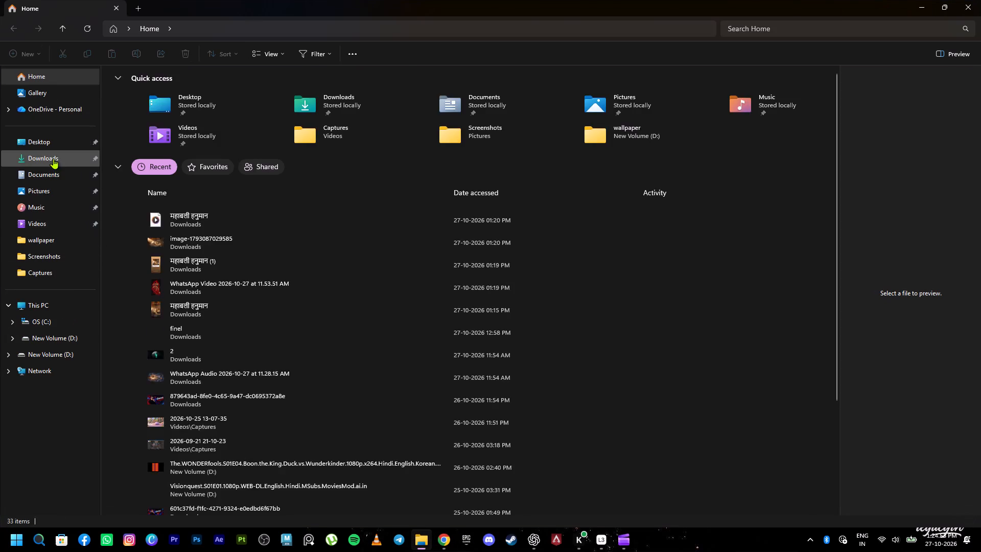
{"action": "left_click", "coordinate": [53, 158]}
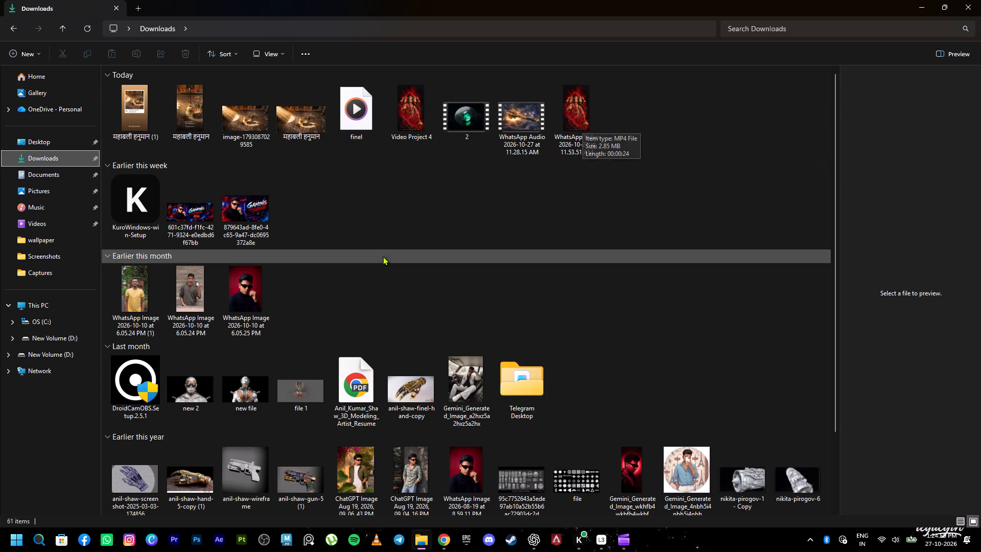
{"action": "scroll", "coordinate": [356, 251], "scroll_direction": "down", "scroll_amount": 1}
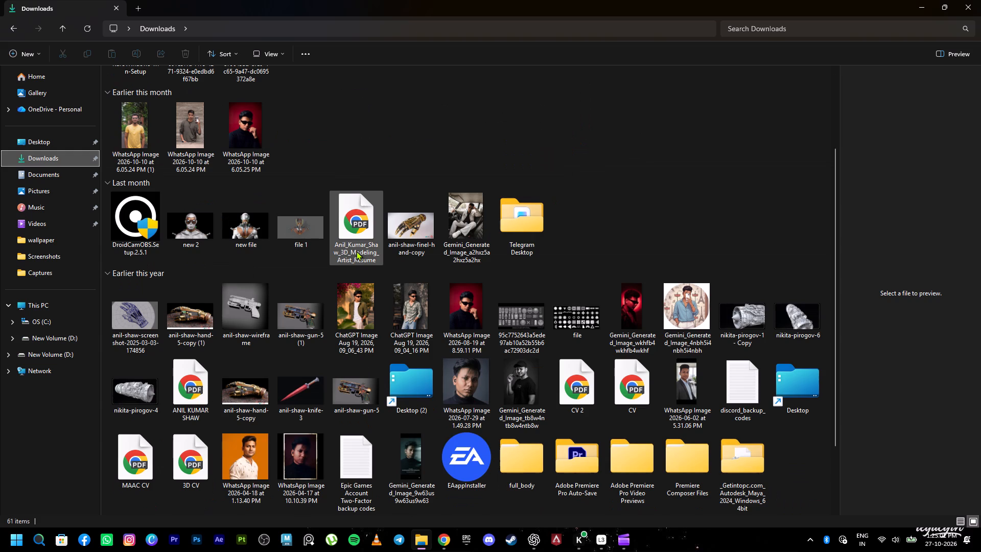
{"action": "scroll", "coordinate": [357, 251], "scroll_direction": "up", "scroll_amount": 2}
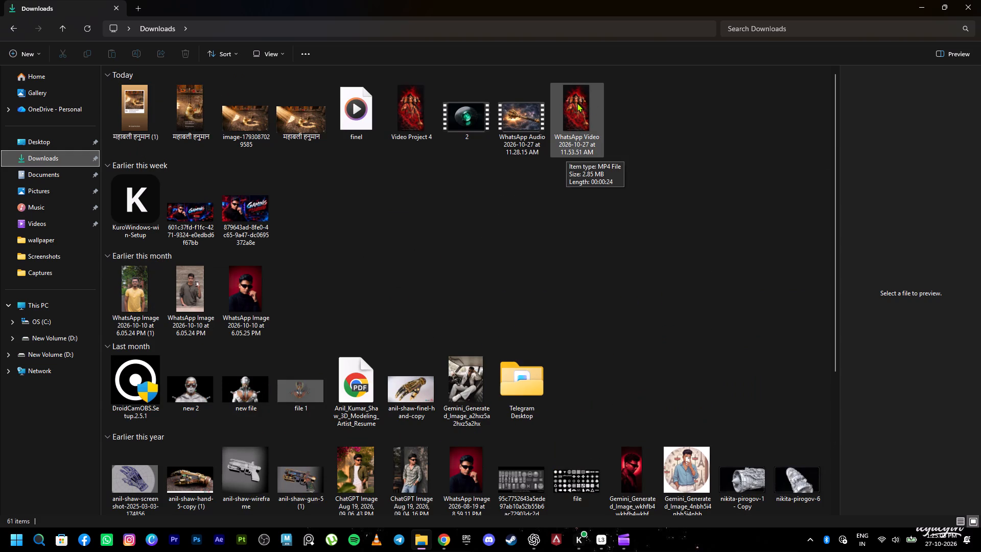
{"action": "left_click", "coordinate": [62, 156]}
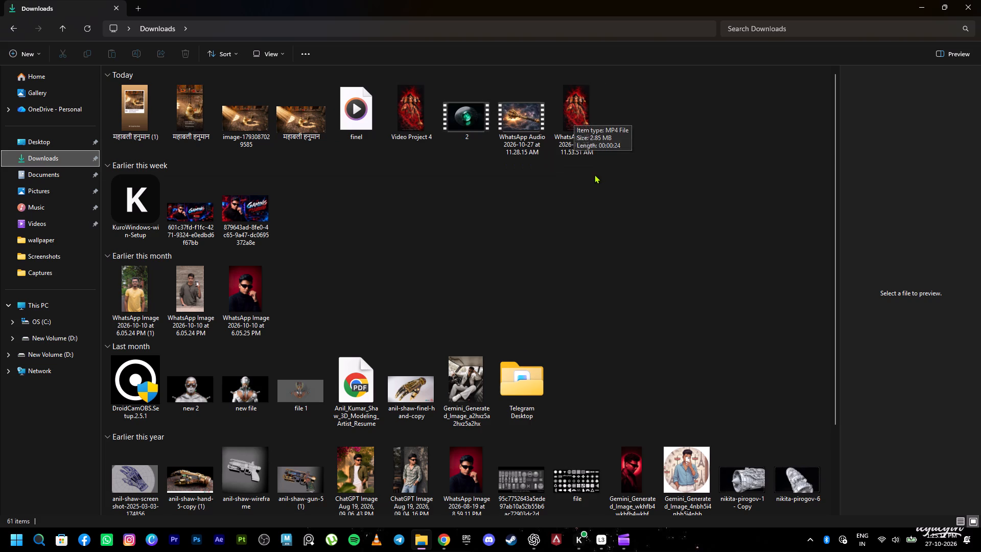
{"action": "left_click_drag", "start_coordinate": [580, 111], "coordinate": [576, 142]}
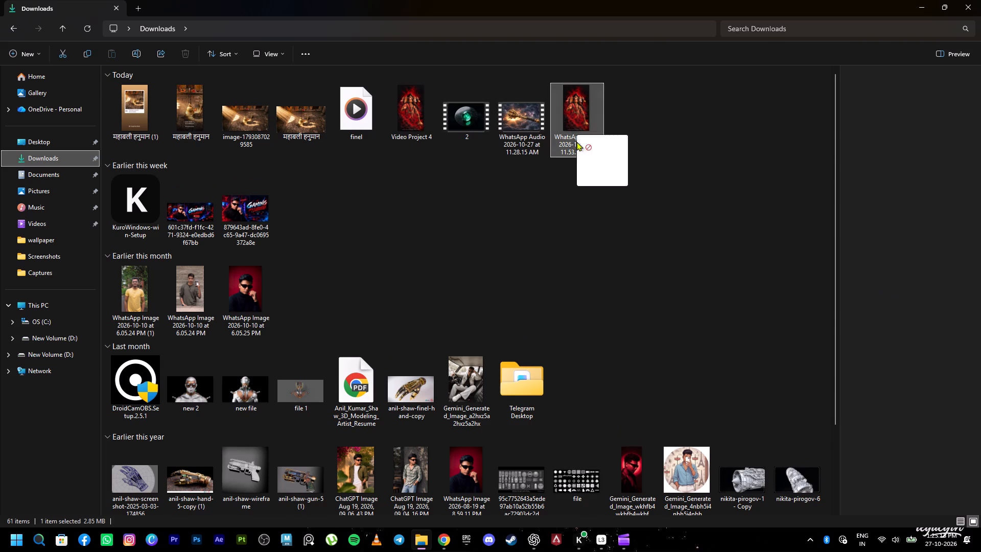
{"action": "left_click_drag", "start_coordinate": [576, 142], "coordinate": [546, 208]}
{"action": "left_click_drag", "start_coordinate": [585, 103], "coordinate": [570, 181]}
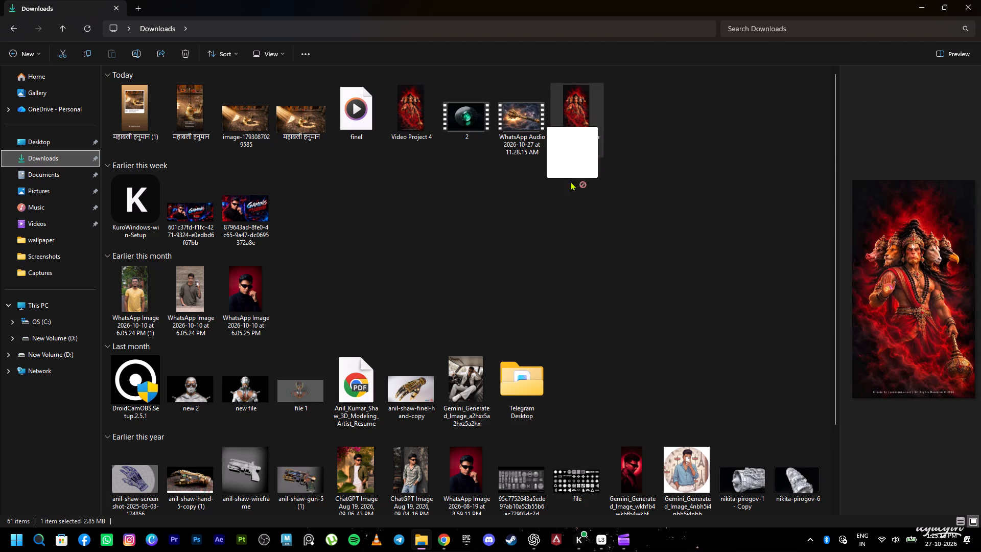
{"action": "left_click_drag", "start_coordinate": [570, 181], "coordinate": [110, 233]}
{"action": "key", "text": "alt+Tab"}
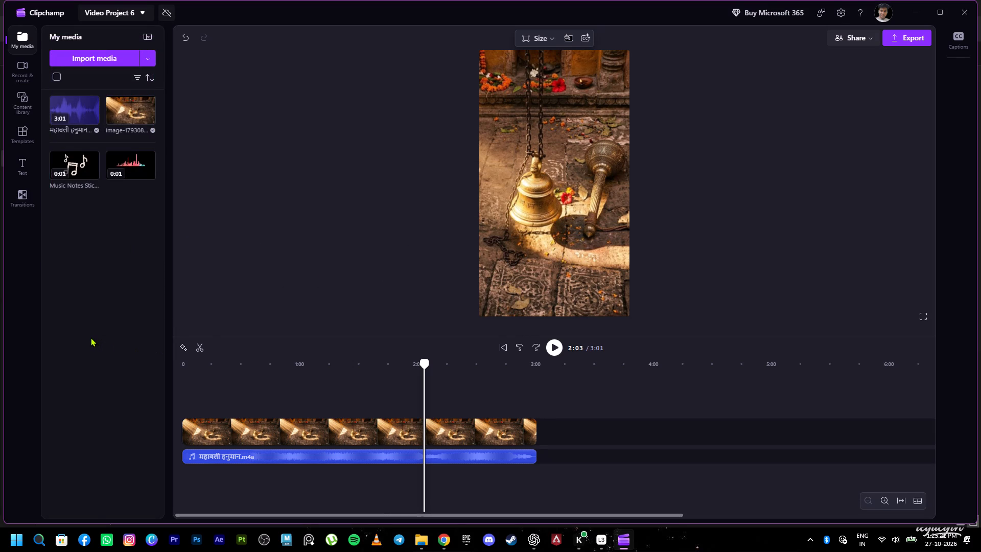
Switch to File Explorer, bring the WhatsApp Video 2026-10-27 at 11.53.51 AM from Downloads into the project's media, and return to Clipchamp.
{"action": "key", "text": "alt+Tab"}
{"action": "left_click_drag", "start_coordinate": [567, 123], "coordinate": [550, 174]}
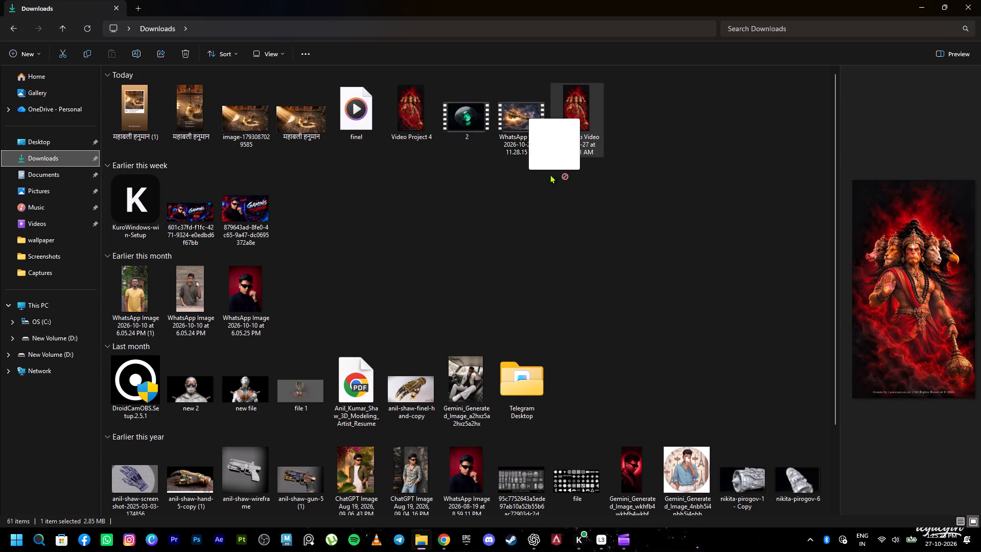
{"action": "left_click_drag", "start_coordinate": [550, 174], "coordinate": [93, 252]}
{"action": "key", "text": "alt+Tab"}
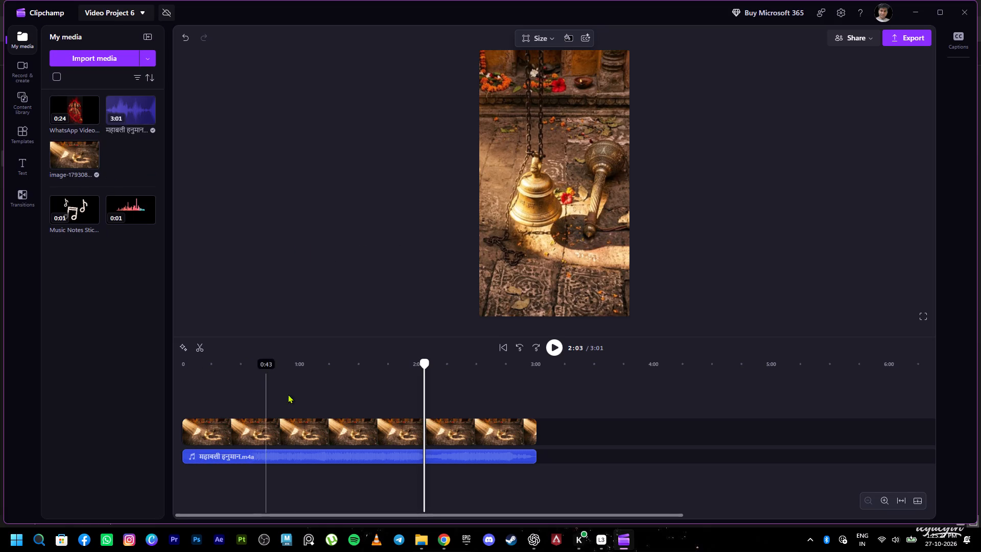
Delete the temple bell image clip from the timeline's video track.
{"action": "left_click", "coordinate": [348, 435]}
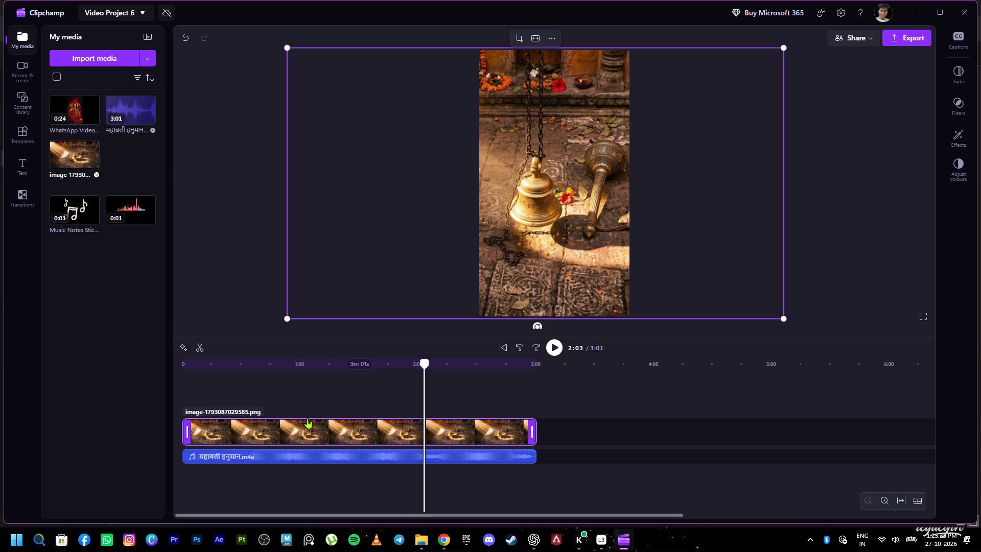
{"action": "key", "text": "Delete"}
Place eight copies of the WhatsApp video end to end on the video track above the song, starting at 0.
{"action": "left_click_drag", "start_coordinate": [76, 111], "coordinate": [77, 128]}
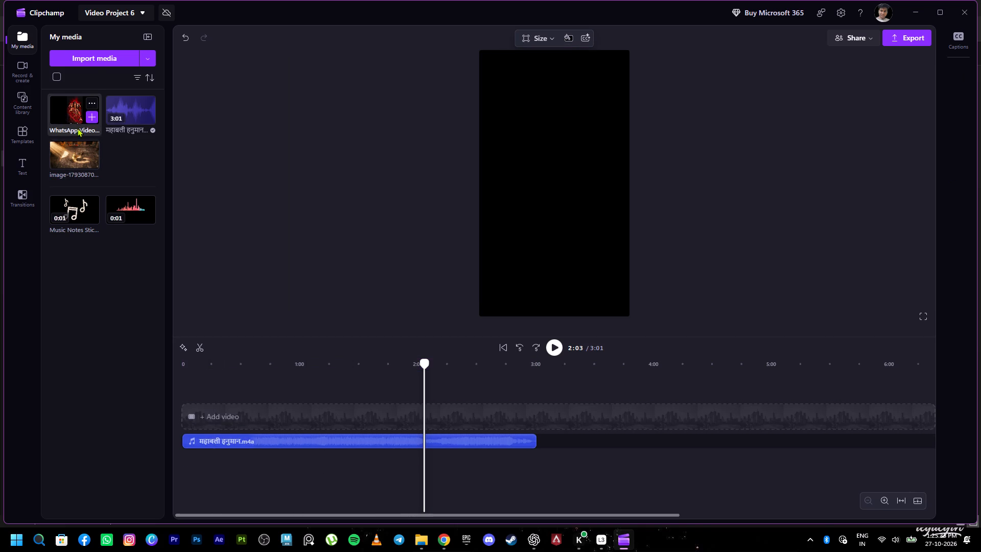
{"action": "left_click_drag", "start_coordinate": [77, 128], "coordinate": [206, 419]}
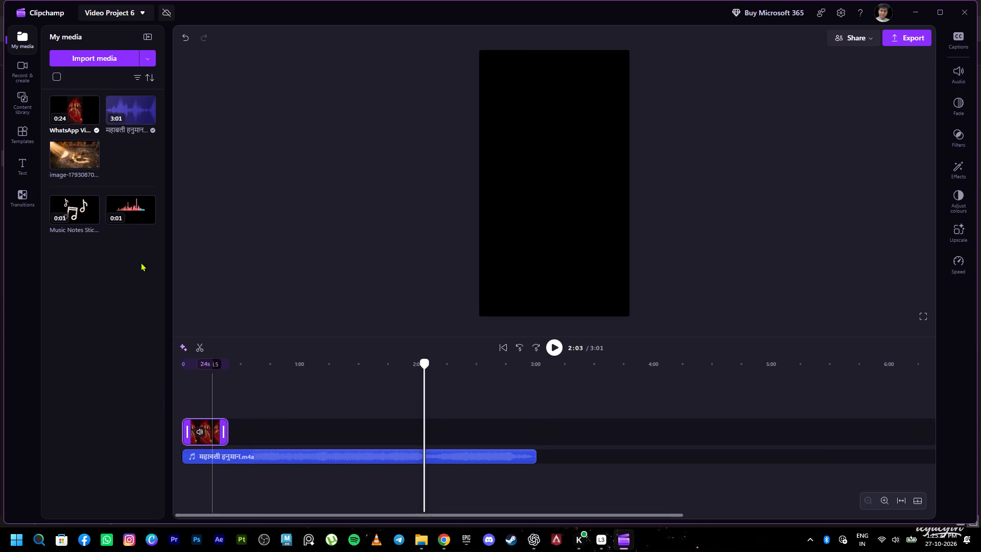
{"action": "left_click_drag", "start_coordinate": [67, 109], "coordinate": [235, 436]}
{"action": "left_click_drag", "start_coordinate": [67, 110], "coordinate": [260, 405]}
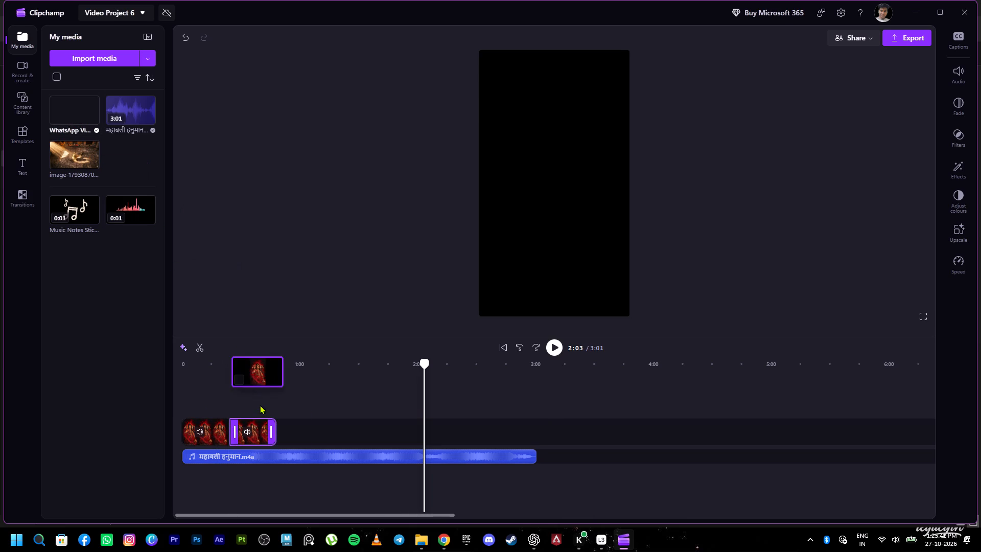
{"action": "left_click_drag", "start_coordinate": [260, 405], "coordinate": [281, 441]}
{"action": "left_click_drag", "start_coordinate": [73, 108], "coordinate": [347, 432]}
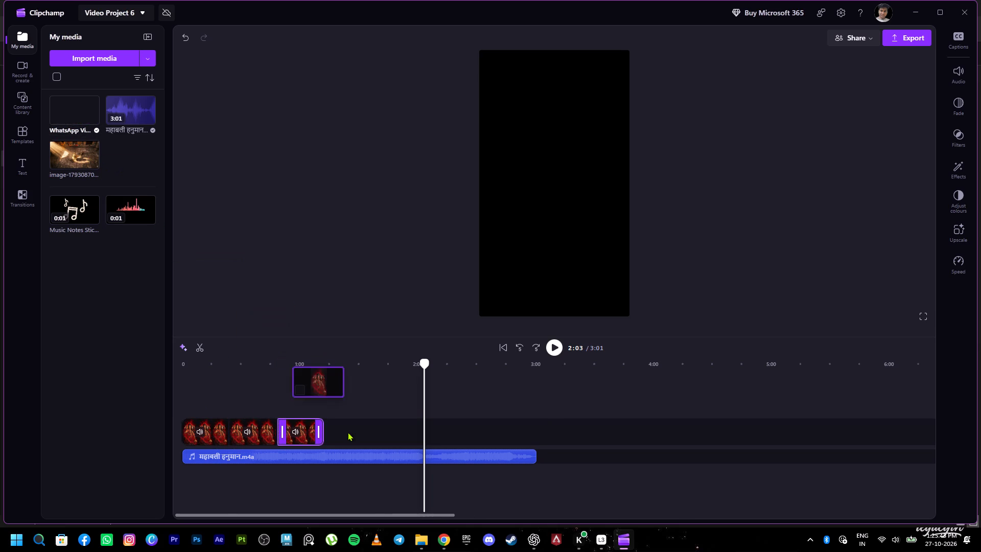
{"action": "left_click_drag", "start_coordinate": [347, 432], "coordinate": [343, 428]}
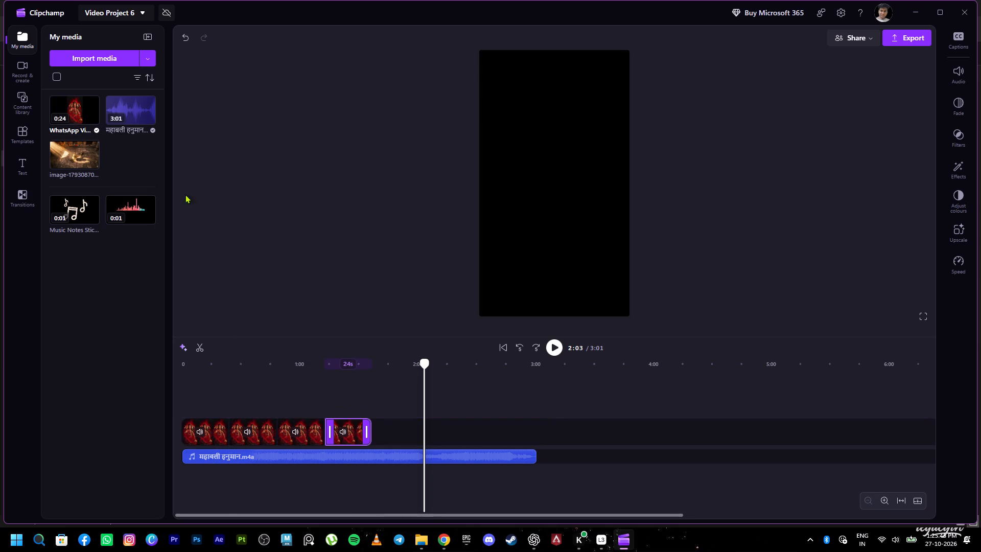
{"action": "left_click_drag", "start_coordinate": [75, 110], "coordinate": [377, 441]}
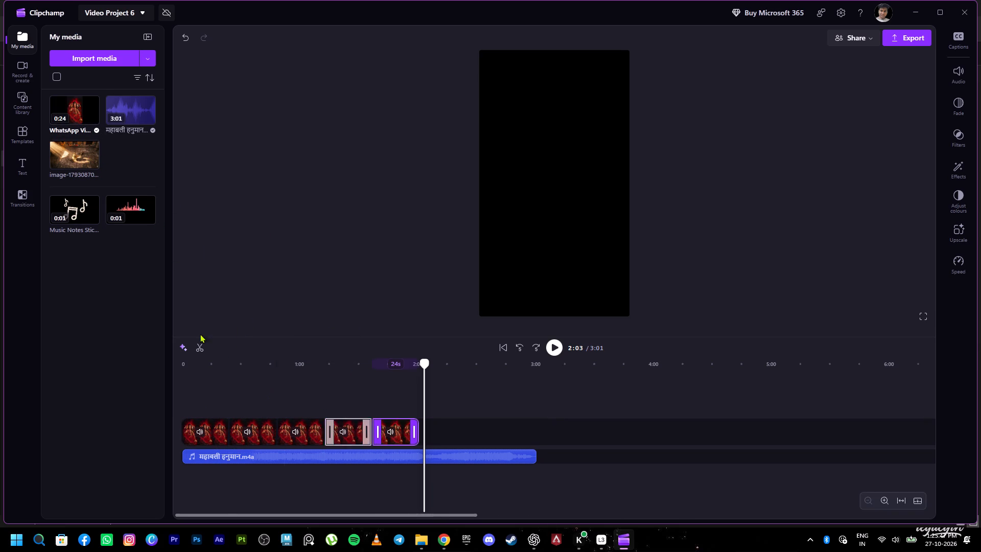
{"action": "left_click_drag", "start_coordinate": [73, 110], "coordinate": [438, 430]}
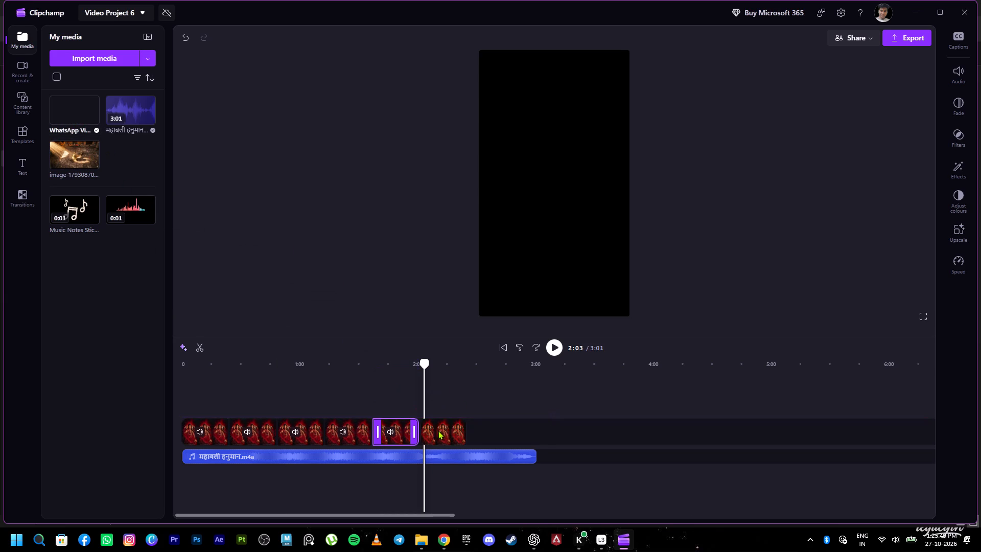
{"action": "left_click_drag", "start_coordinate": [438, 430], "coordinate": [438, 430]}
{"action": "left_click_drag", "start_coordinate": [69, 106], "coordinate": [480, 436]}
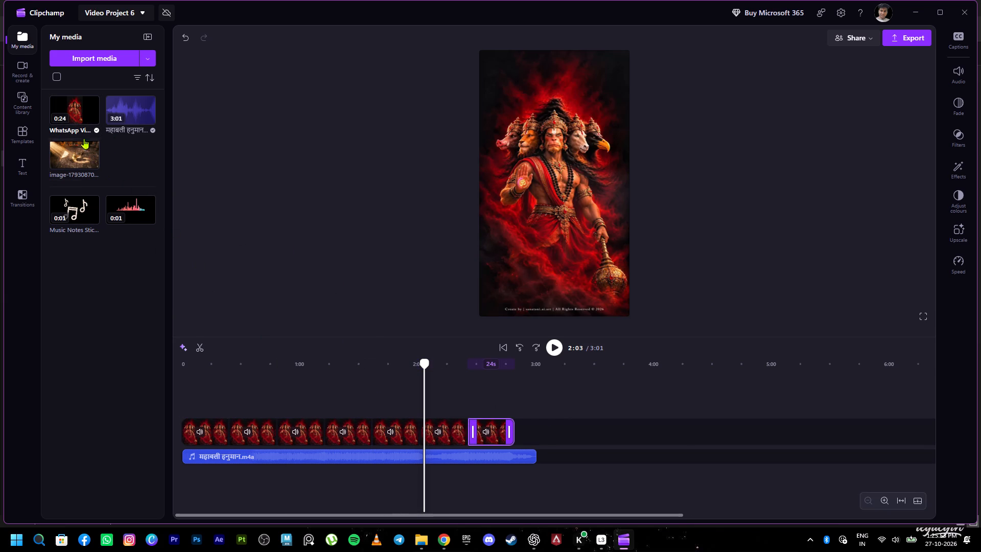
{"action": "left_click_drag", "start_coordinate": [70, 111], "coordinate": [531, 434]}
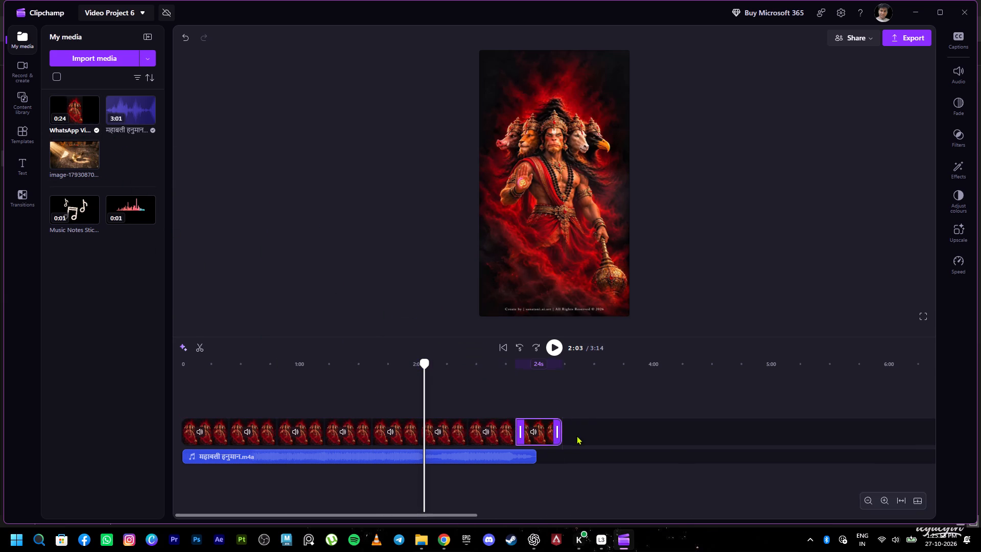
Trim the end of the last video clip to 11 s so it finishes with the song at 3:01.
{"action": "left_click_drag", "start_coordinate": [559, 427], "coordinate": [533, 430]}
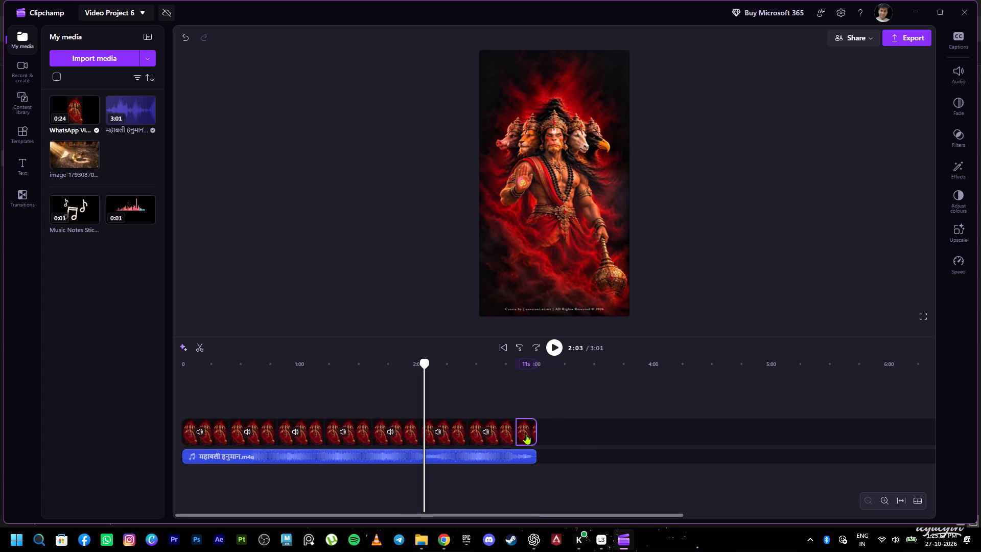
Mute the sound of all eight WhatsApp video clips on the timeline.
{"action": "scroll", "coordinate": [524, 429], "scroll_direction": "up", "scroll_amount": 3, "text": "alt"}
{"action": "scroll", "coordinate": [525, 428], "scroll_direction": "up", "scroll_amount": 4, "text": "ctrl"}
{"action": "left_click", "coordinate": [577, 432]}
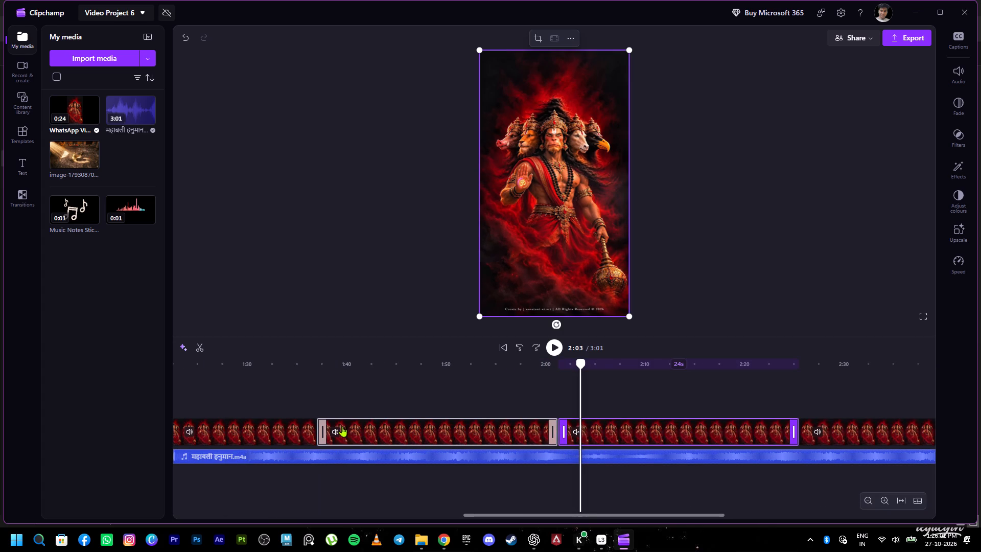
{"action": "left_click", "coordinate": [336, 434]}
{"action": "left_click", "coordinate": [186, 432]}
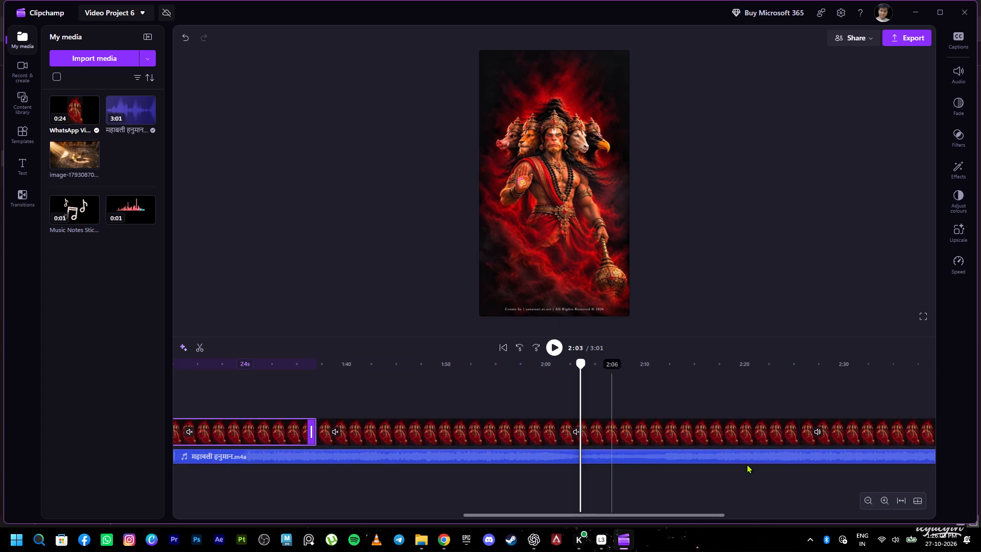
{"action": "left_click", "coordinate": [818, 430]}
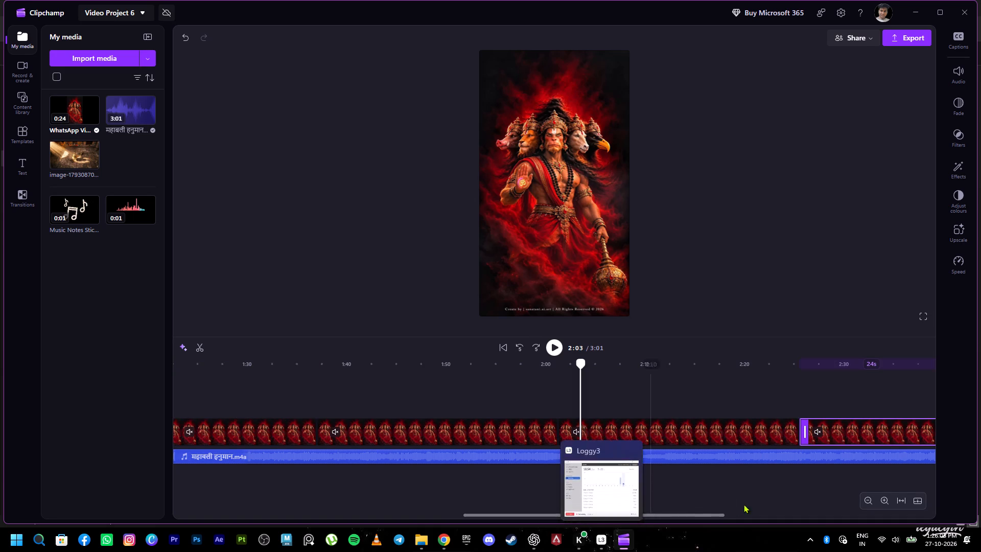
{"action": "left_click_drag", "start_coordinate": [695, 515], "coordinate": [809, 514]}
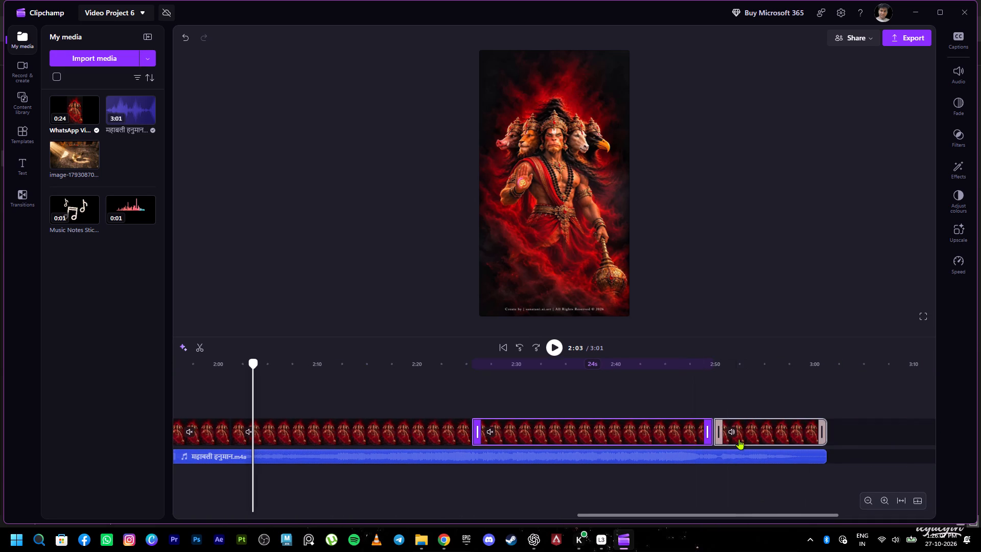
{"action": "left_click", "coordinate": [734, 432]}
{"action": "left_click_drag", "start_coordinate": [745, 513], "coordinate": [254, 496]}
{"action": "left_click", "coordinate": [201, 430]}
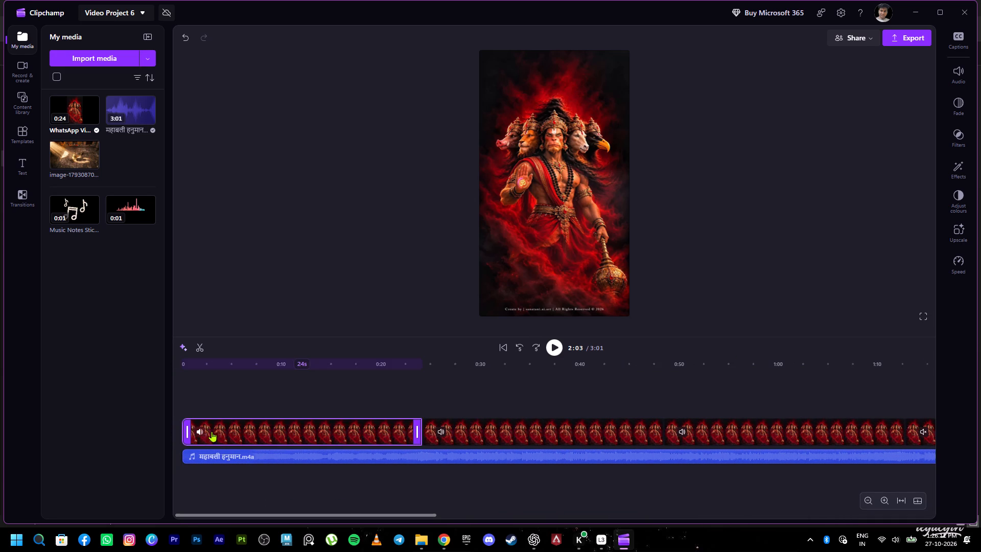
{"action": "left_click", "coordinate": [441, 428]}
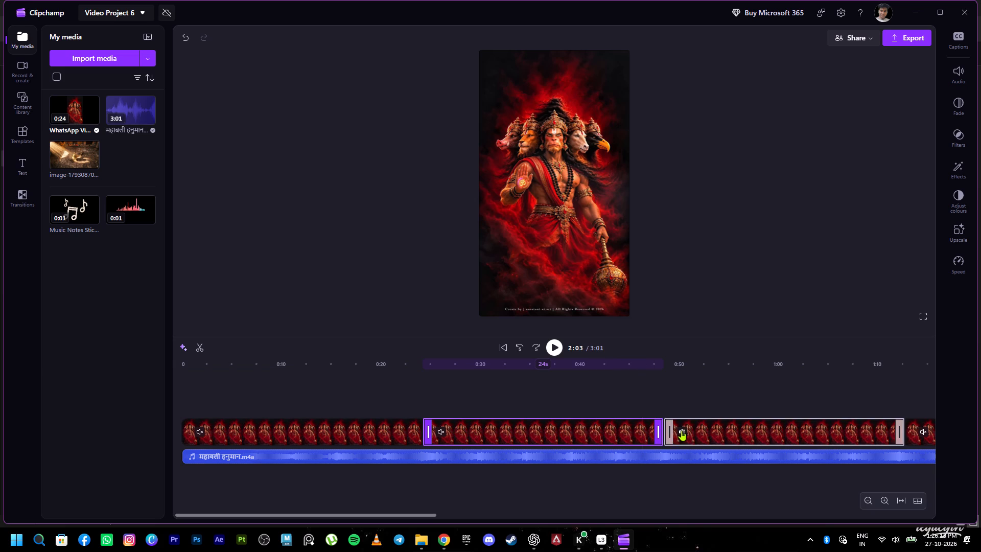
{"action": "left_click", "coordinate": [683, 430]}
{"action": "scroll", "coordinate": [494, 479], "scroll_direction": "down", "scroll_amount": 2, "text": "ctrl"}
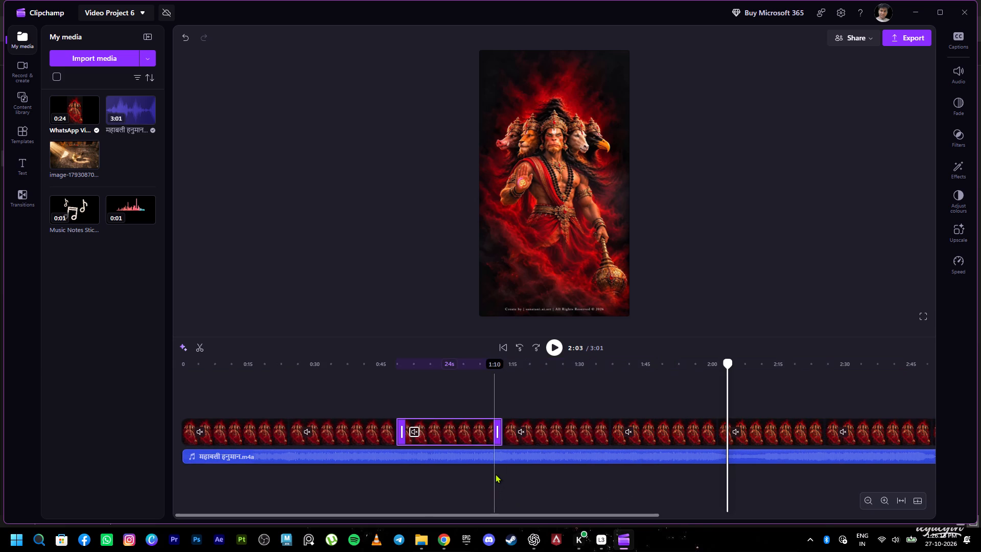
Place the Vinyl Disc GIPHY sticker on a track above the Hanuman video clips and extend its beginning to the timeline start.
{"action": "scroll", "coordinate": [495, 474], "scroll_direction": "down", "scroll_amount": 1, "text": "ctrl"}
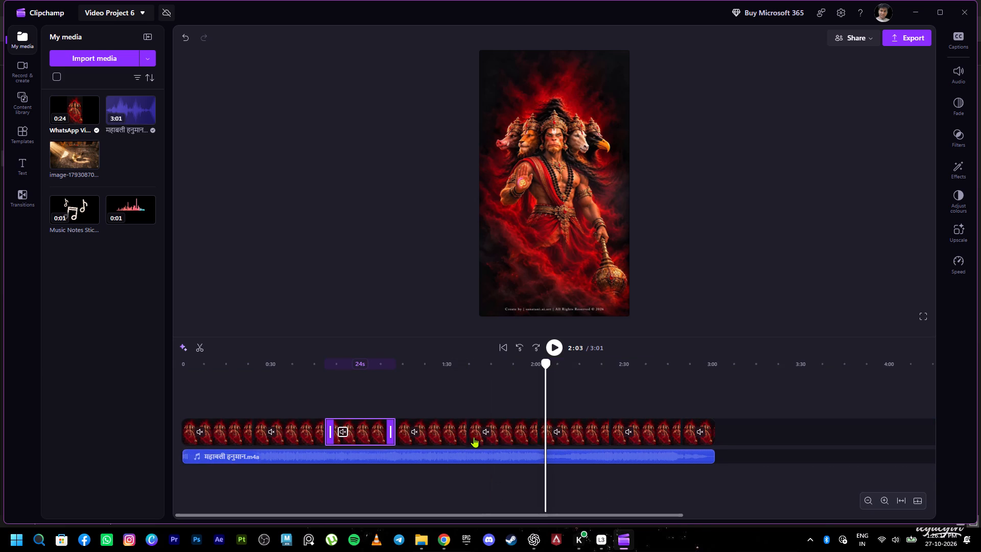
{"action": "left_click_drag", "start_coordinate": [546, 362], "coordinate": [169, 386]}
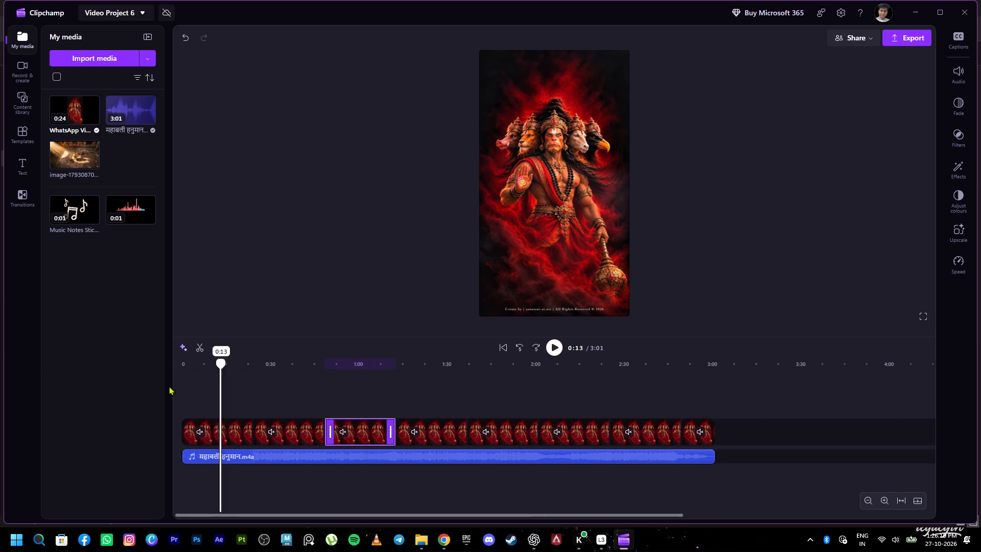
{"action": "left_click_drag", "start_coordinate": [169, 386], "coordinate": [124, 390]}
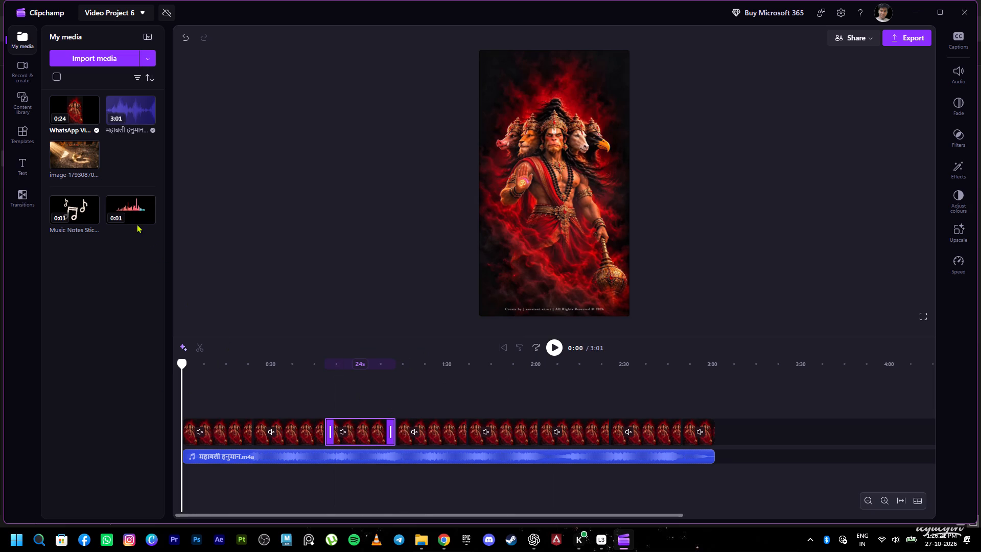
{"action": "left_click", "coordinate": [22, 109]}
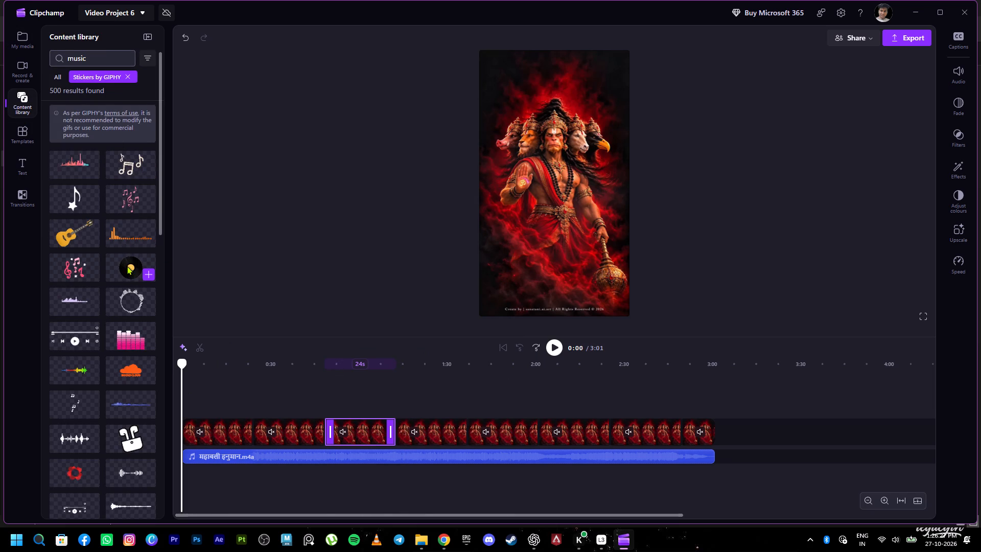
{"action": "left_click_drag", "start_coordinate": [128, 264], "coordinate": [260, 389]}
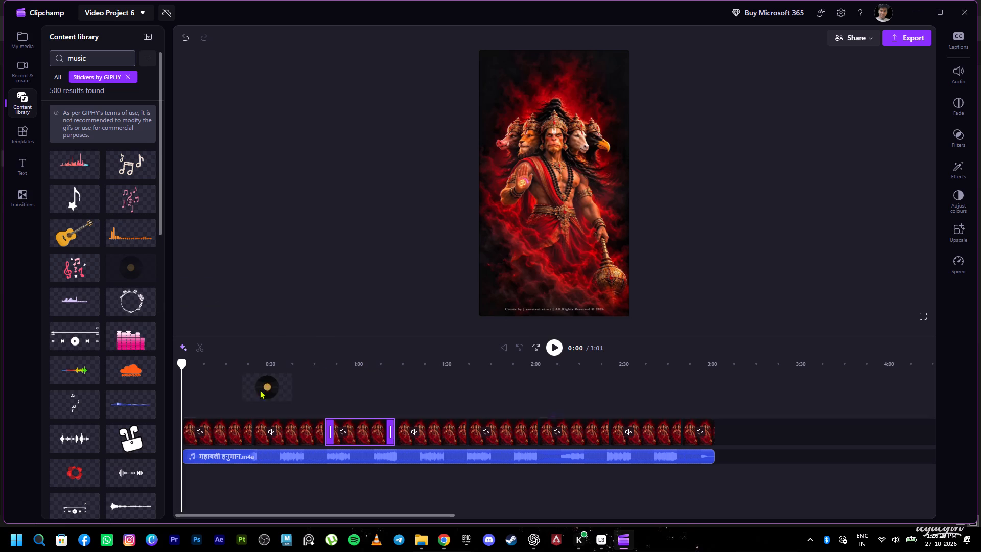
{"action": "left_click_drag", "start_coordinate": [260, 389], "coordinate": [252, 400]}
{"action": "left_click_drag", "start_coordinate": [230, 416], "coordinate": [189, 418]}
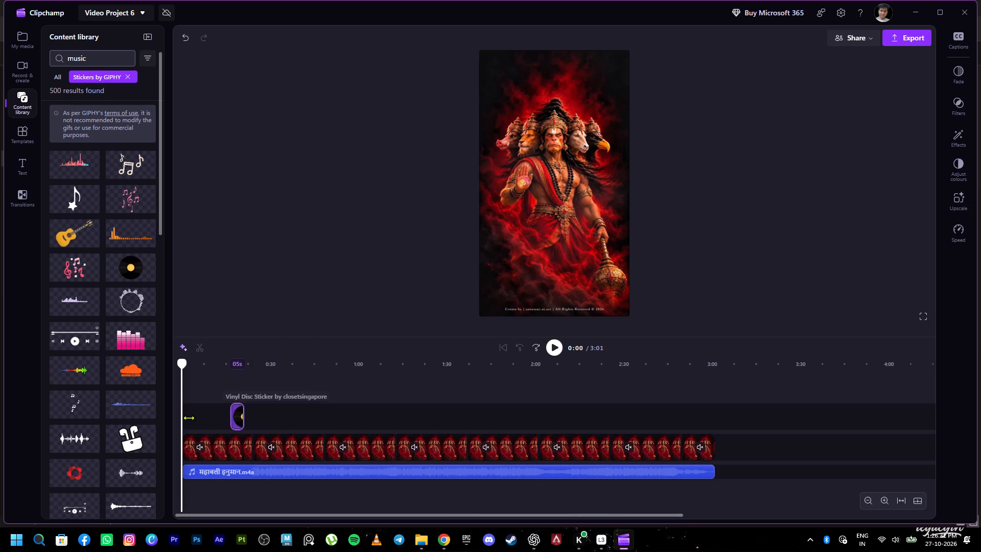
{"action": "left_click_drag", "start_coordinate": [189, 418], "coordinate": [168, 416]}
Extend the end of the Vinyl Disc sticker to the end of the Hanuman video and audio, for a 3m 01s length.
{"action": "left_click_drag", "start_coordinate": [245, 416], "coordinate": [696, 422]}
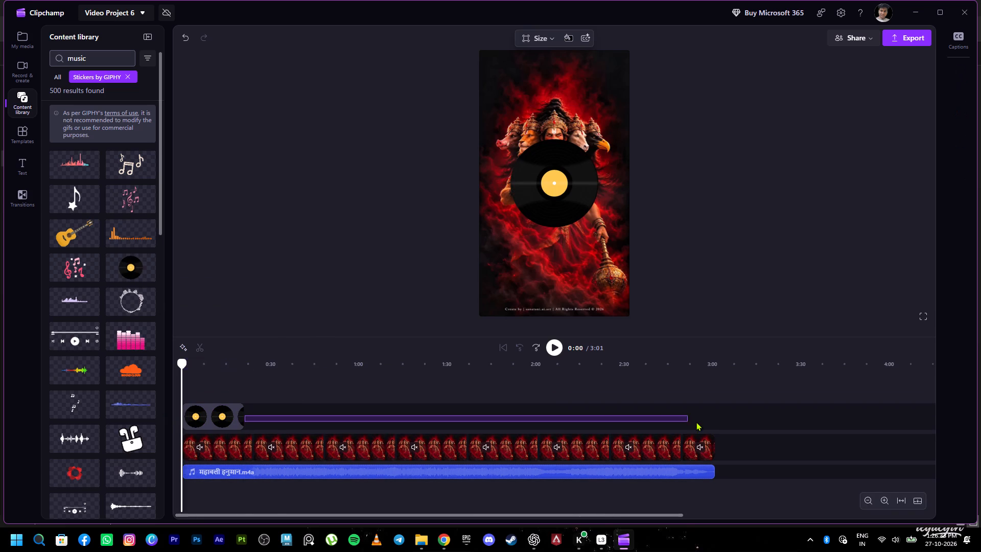
{"action": "left_click_drag", "start_coordinate": [696, 422], "coordinate": [722, 427]}
{"action": "left_click_drag", "start_coordinate": [239, 416], "coordinate": [249, 416]}
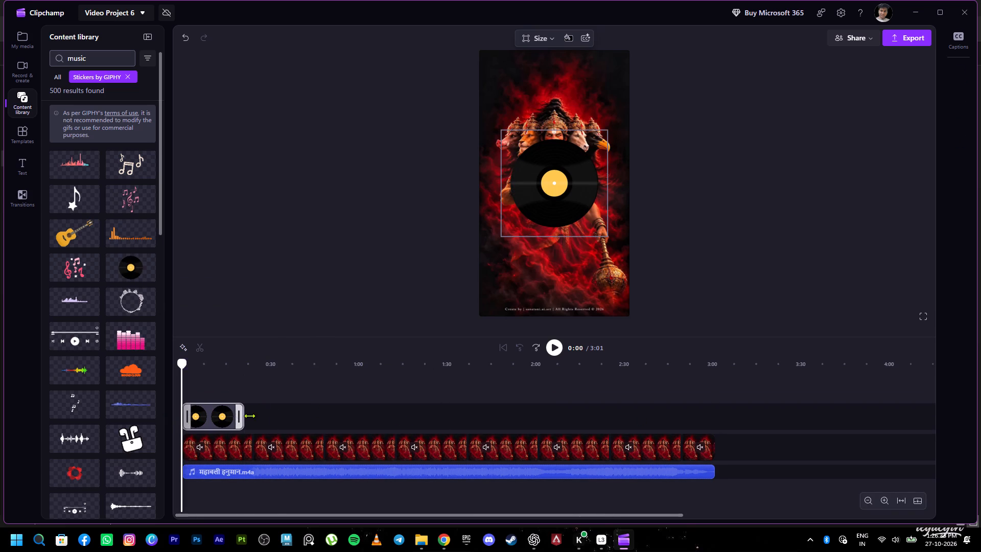
{"action": "left_click_drag", "start_coordinate": [249, 416], "coordinate": [711, 413]}
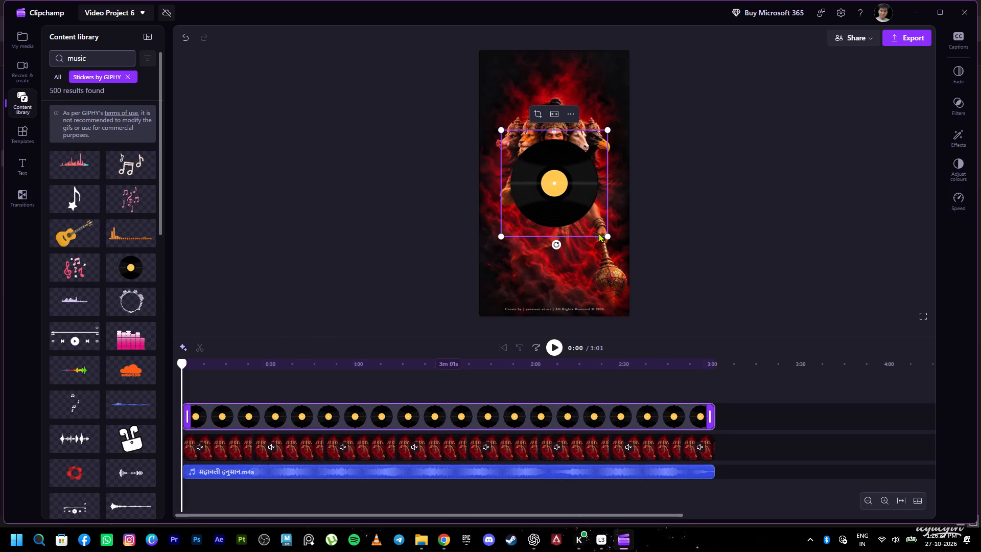
Shrink the Vinyl Disc sticker to about a third of its size, place it in the video frame's lower-left area, and preview it.
{"action": "left_click_drag", "start_coordinate": [606, 238], "coordinate": [528, 177]}
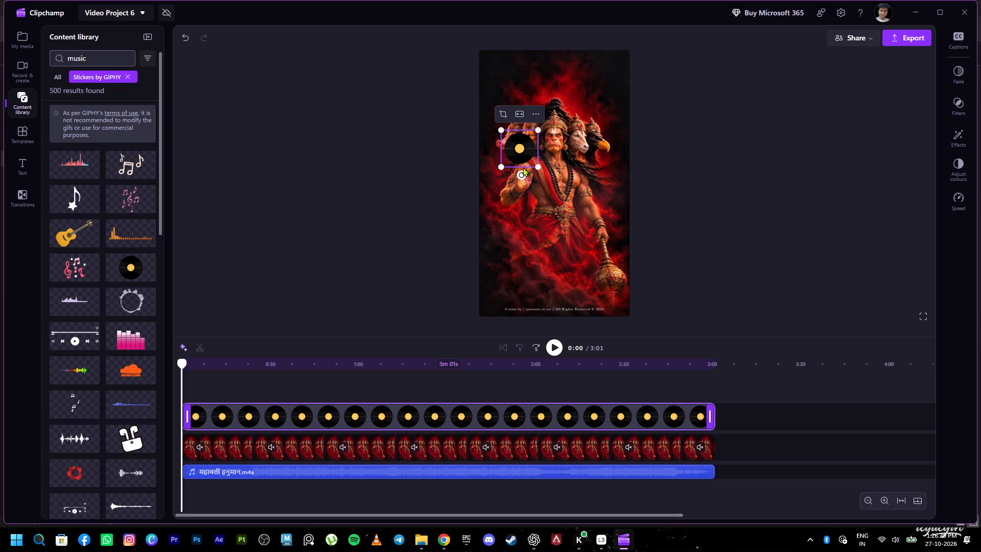
{"action": "left_click_drag", "start_coordinate": [516, 146], "coordinate": [507, 253]}
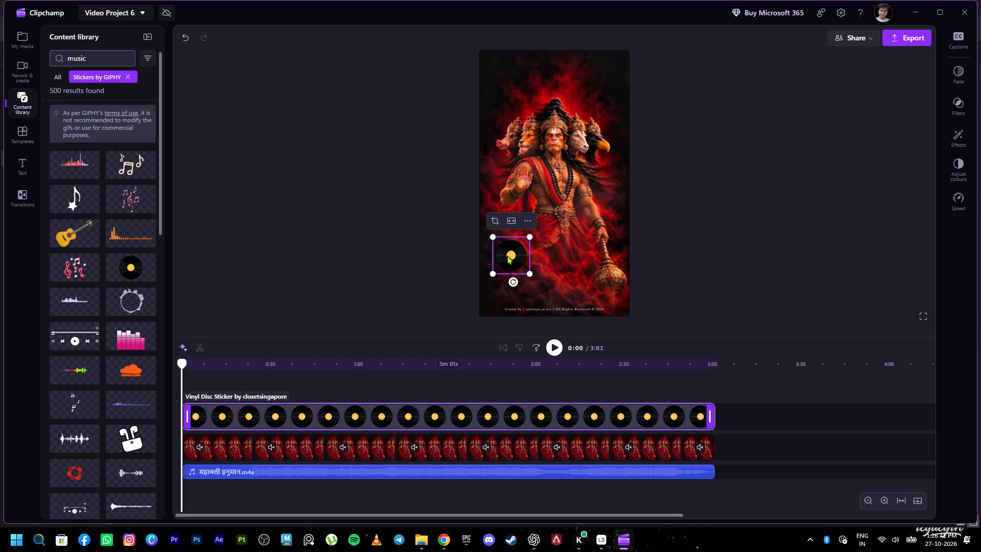
{"action": "key", "text": "space"}
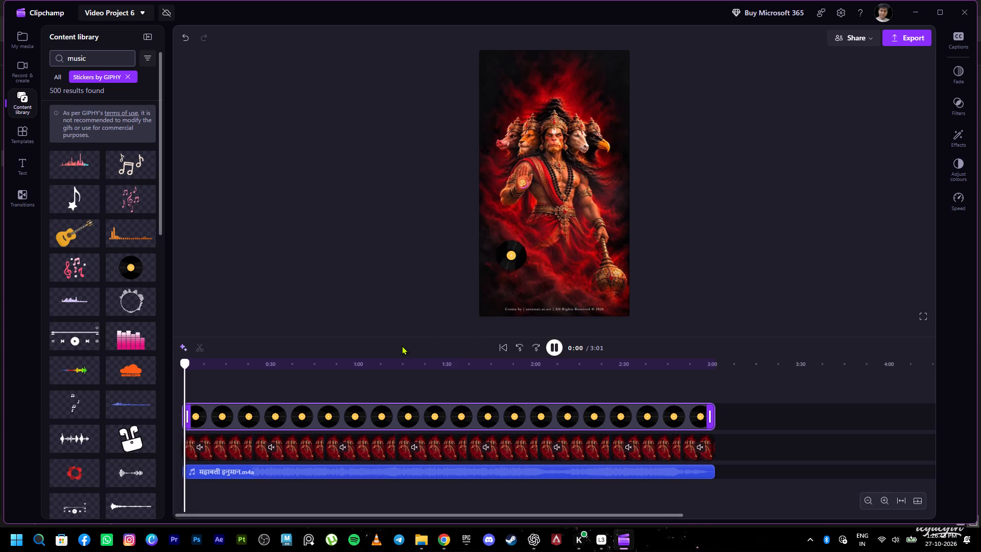
{"action": "key", "text": "space"}
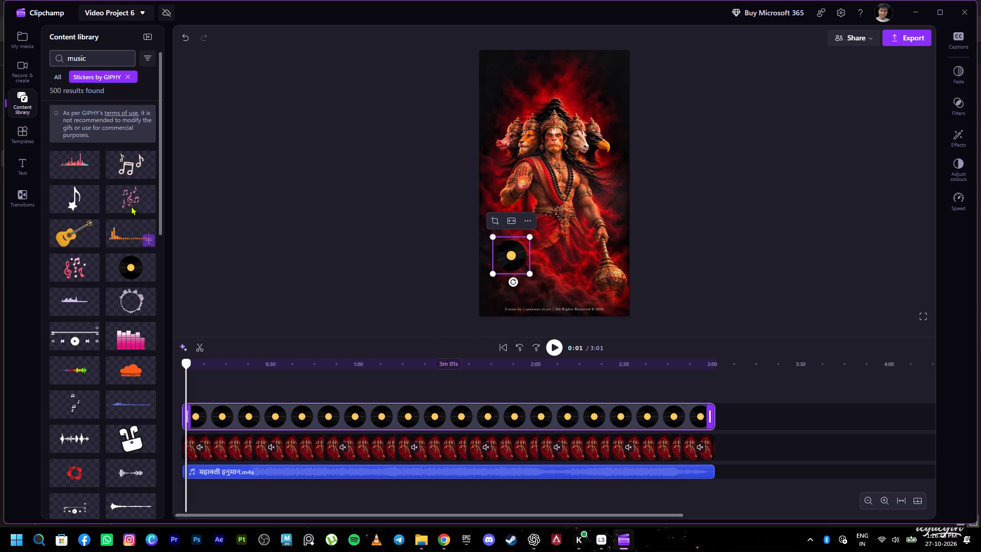
Add the white circular sound-wave GIPHY sticker on a track above the vinyl disc and extend its end to the video's end.
{"action": "left_click", "coordinate": [147, 306]}
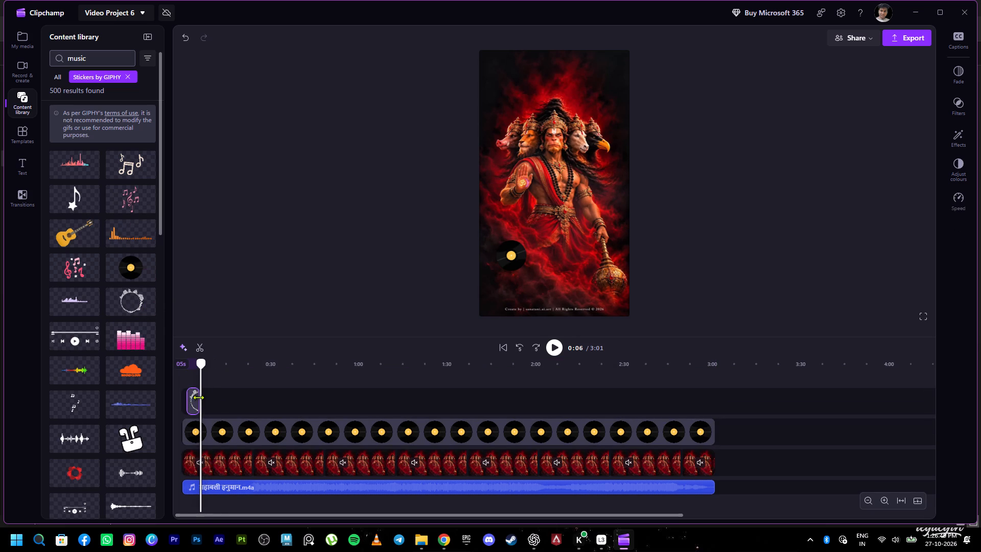
{"action": "left_click_drag", "start_coordinate": [199, 399], "coordinate": [710, 398]}
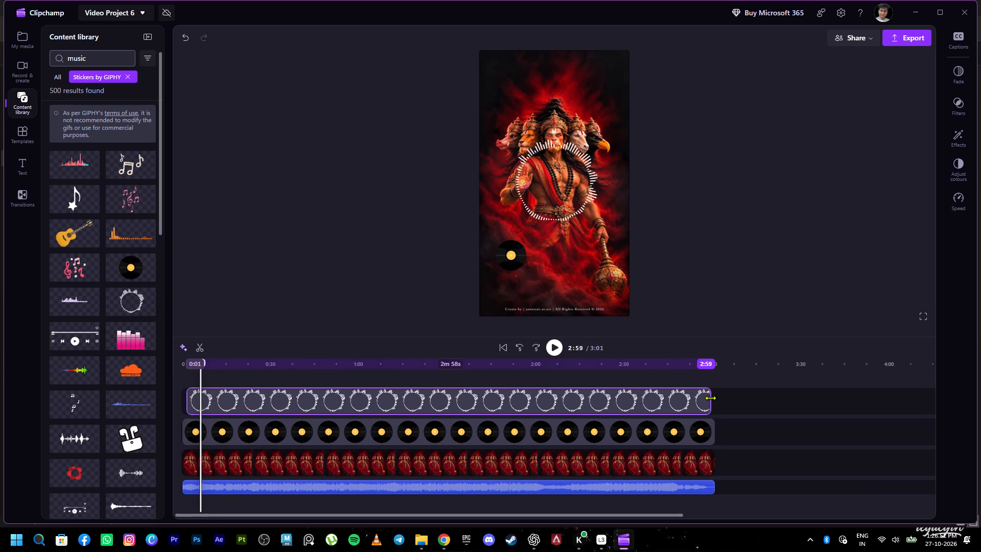
{"action": "left_click_drag", "start_coordinate": [710, 398], "coordinate": [713, 396]}
Shrink the circular sound-wave sticker, centre it around the vinyl disc in the video frame, and preview the combination.
{"action": "left_click_drag", "start_coordinate": [542, 188], "coordinate": [509, 260]}
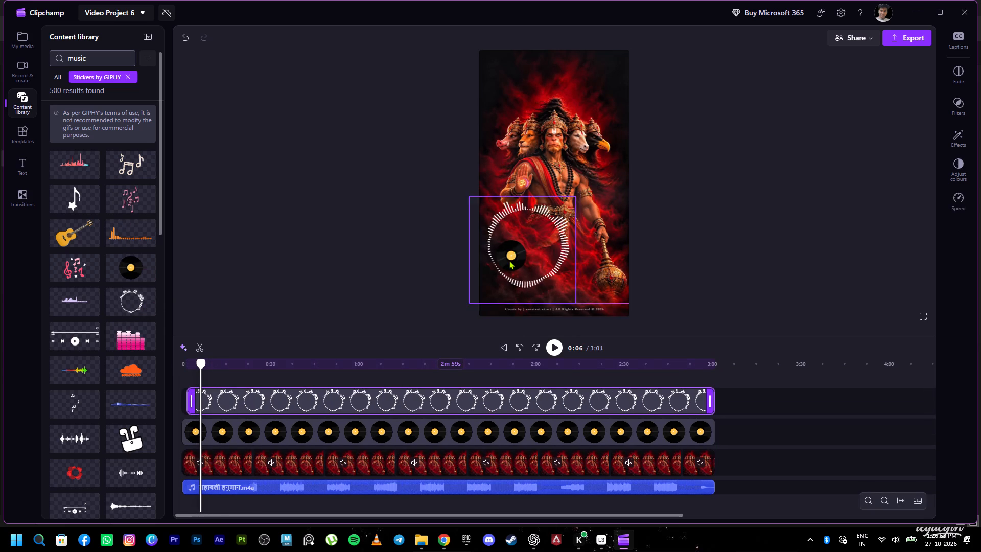
{"action": "left_click_drag", "start_coordinate": [509, 260], "coordinate": [502, 257]}
{"action": "left_click_drag", "start_coordinate": [566, 200], "coordinate": [566, 201]}
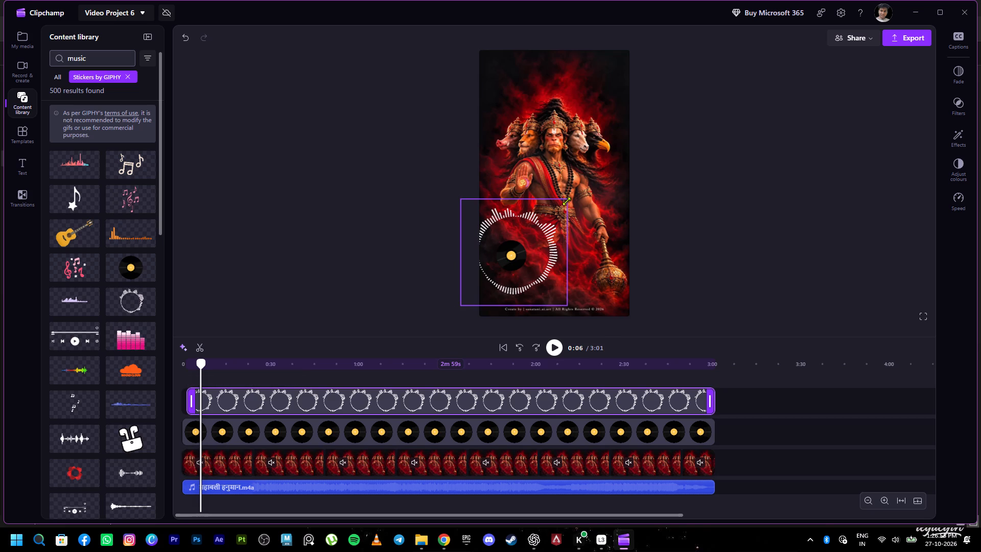
{"action": "left_click_drag", "start_coordinate": [566, 201], "coordinate": [518, 276]}
{"action": "left_click_drag", "start_coordinate": [492, 283], "coordinate": [518, 256]}
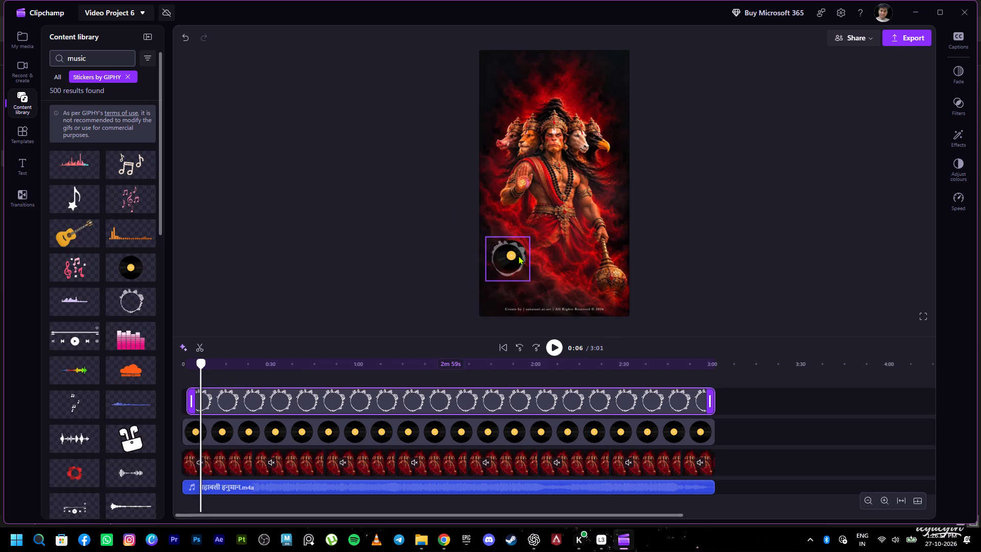
{"action": "left_click_drag", "start_coordinate": [518, 256], "coordinate": [522, 254]}
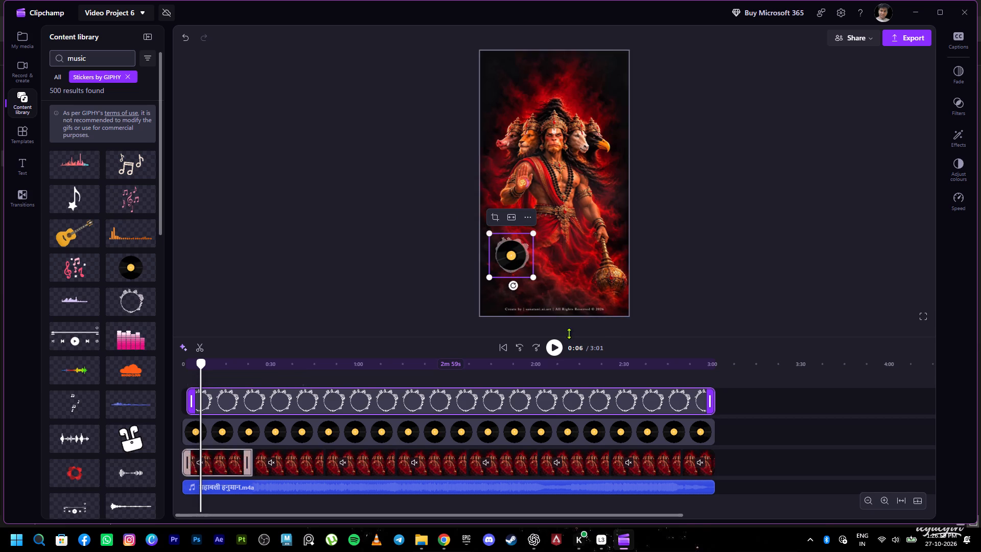
{"action": "key", "text": "space"}
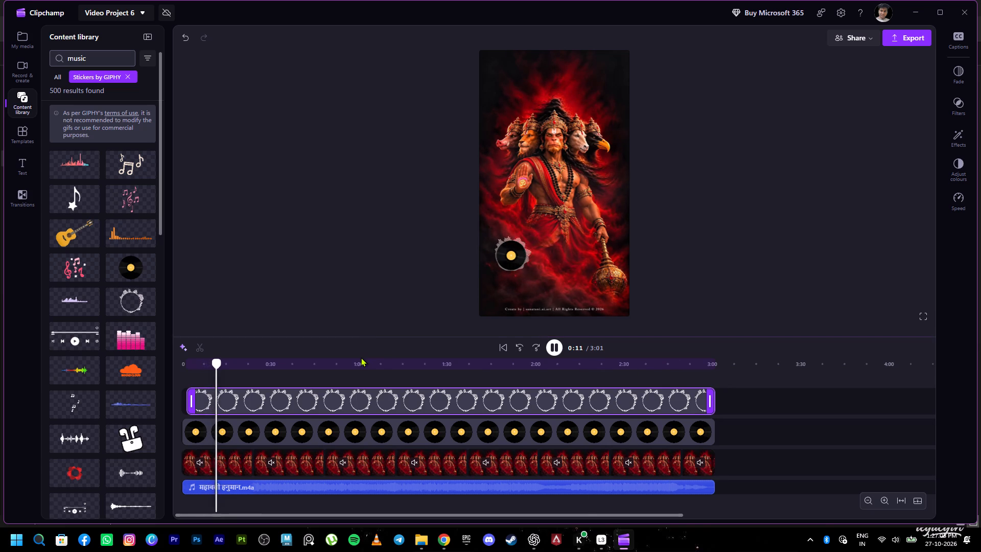
{"action": "key", "text": "space"}
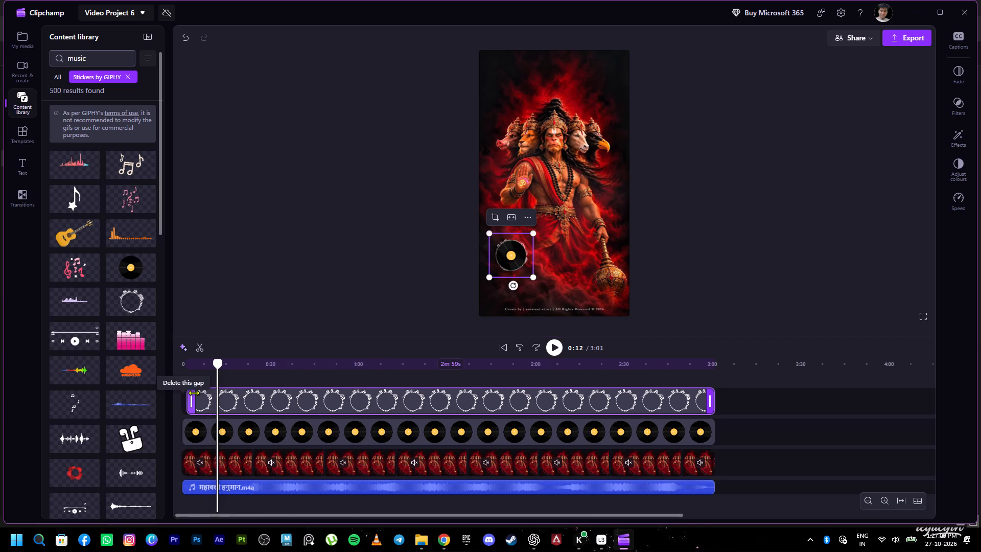
Extend the beginning of the circular sound-wave sticker to the timeline start and return the playhead to 0:00.
{"action": "left_click_drag", "start_coordinate": [194, 392], "coordinate": [188, 393]}
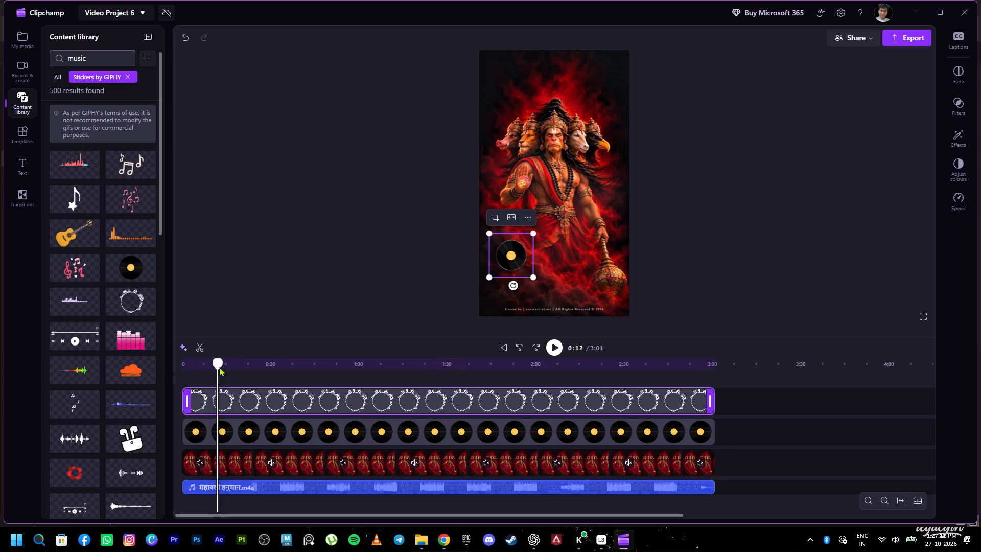
{"action": "left_click_drag", "start_coordinate": [219, 366], "coordinate": [177, 368]}
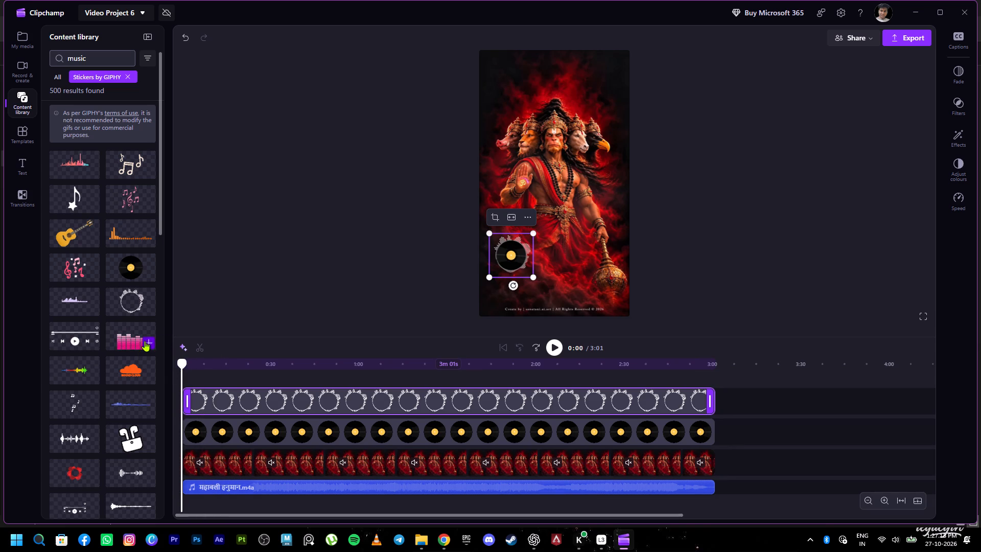
Browse the GIPHY music stickers for a player or sound-wave graphic to accompany the vinyl disc.
{"action": "scroll", "coordinate": [128, 371], "scroll_direction": "down", "scroll_amount": 2}
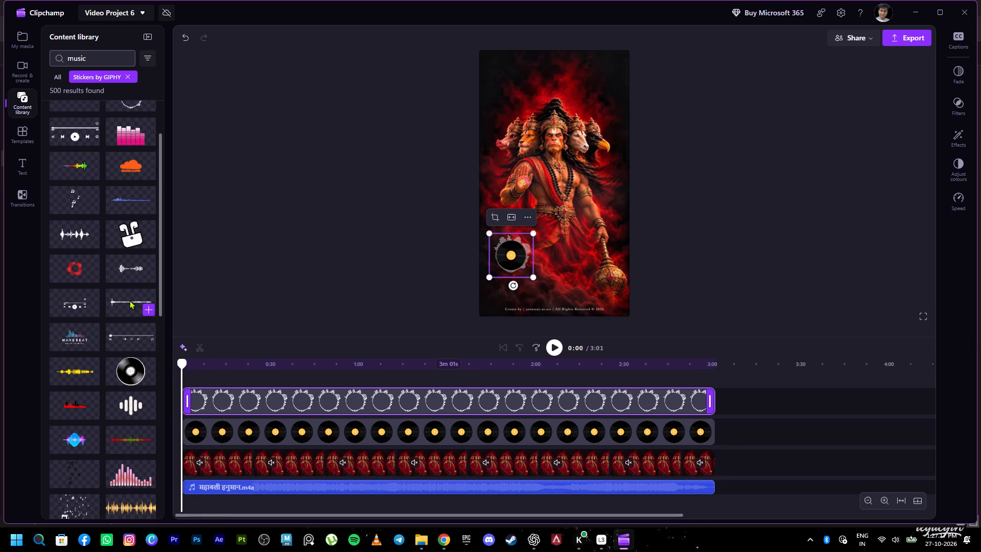
{"action": "scroll", "coordinate": [129, 300], "scroll_direction": "down", "scroll_amount": 2}
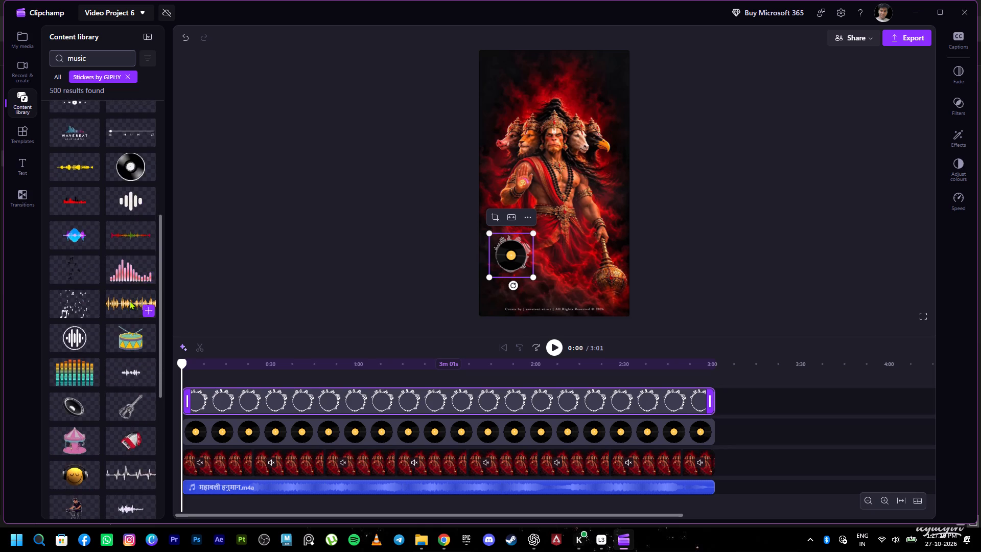
{"action": "scroll", "coordinate": [129, 301], "scroll_direction": "down", "scroll_amount": 4}
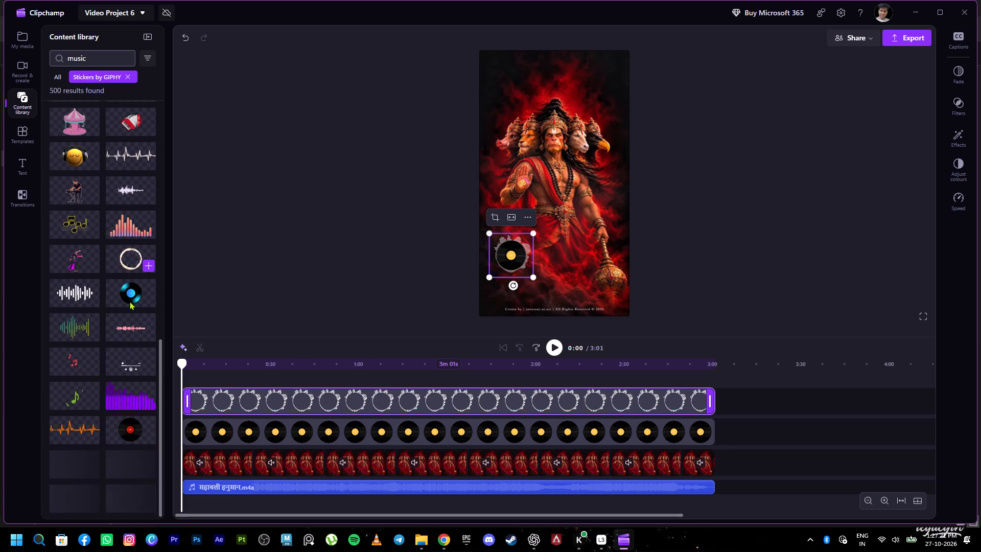
{"action": "scroll", "coordinate": [129, 304], "scroll_direction": "down", "scroll_amount": 2}
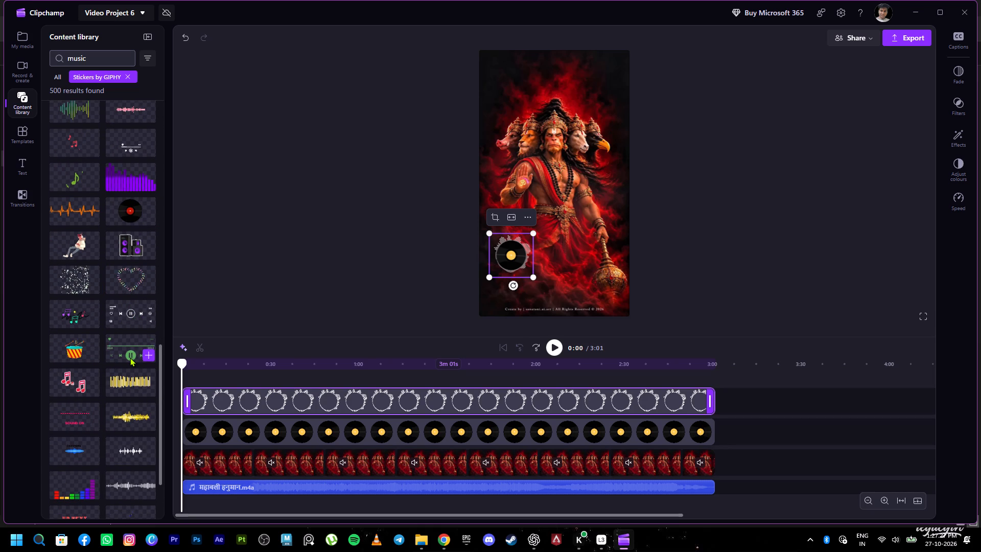
{"action": "scroll", "coordinate": [130, 355], "scroll_direction": "down", "scroll_amount": 1}
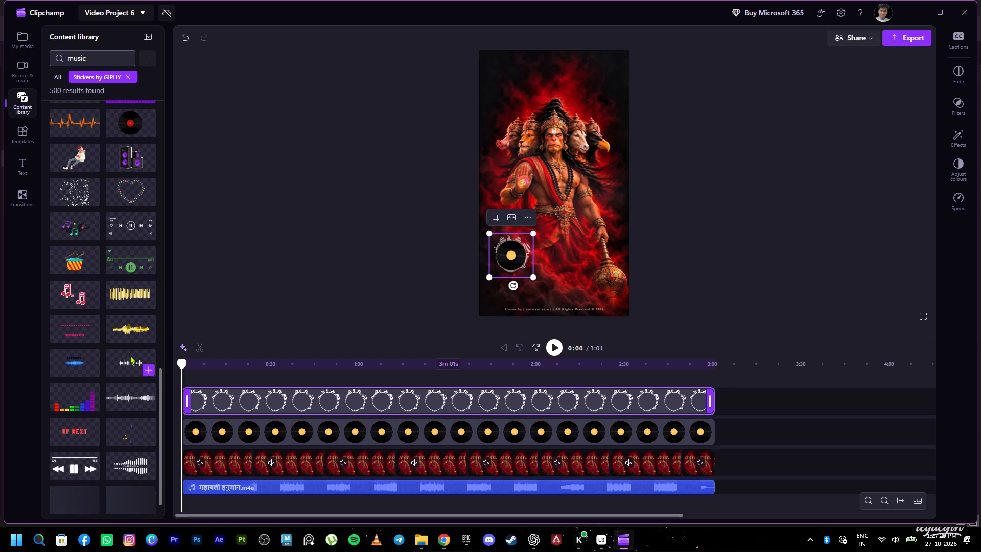
{"action": "scroll", "coordinate": [130, 355], "scroll_direction": "down", "scroll_amount": 3}
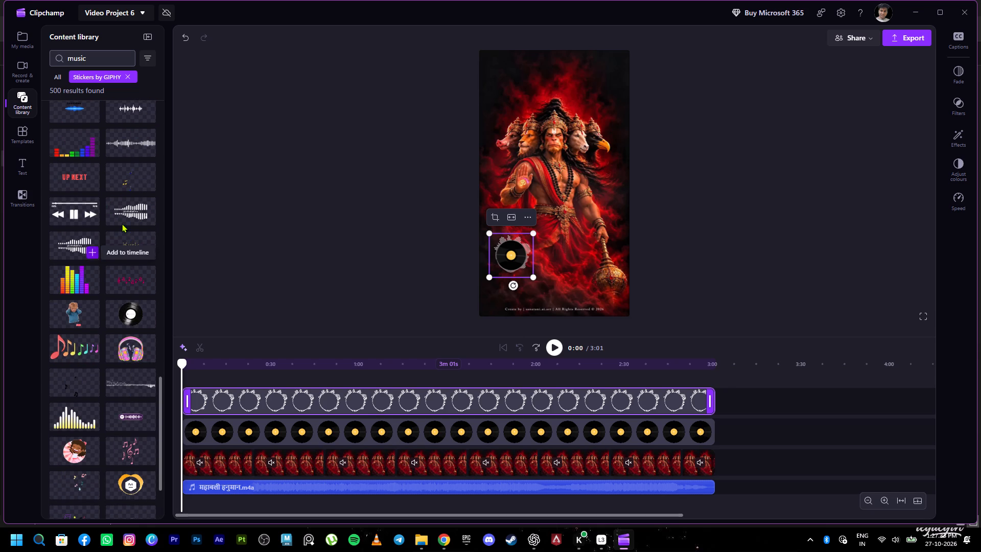
{"action": "scroll", "coordinate": [100, 342], "scroll_direction": "down", "scroll_amount": 1}
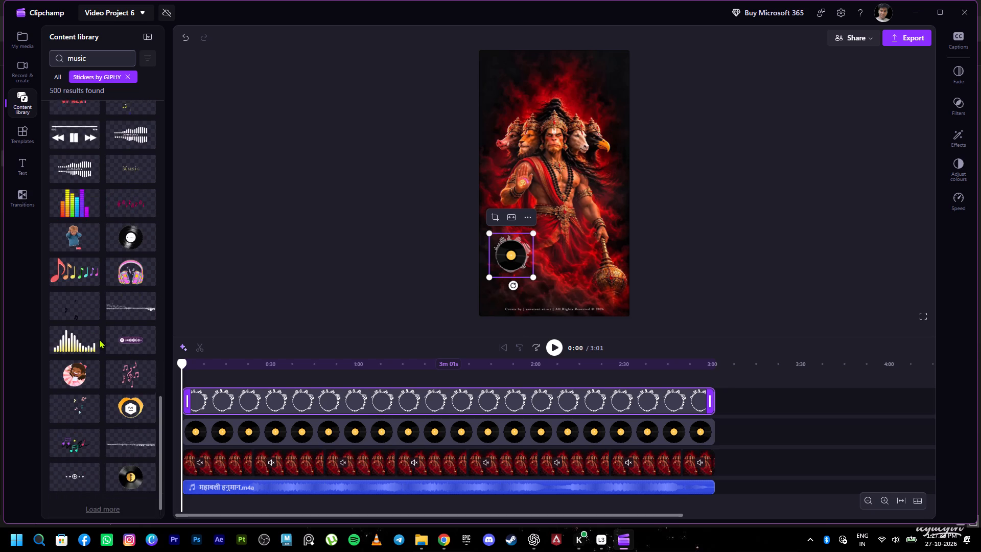
{"action": "scroll", "coordinate": [99, 339], "scroll_direction": "down", "scroll_amount": 1}
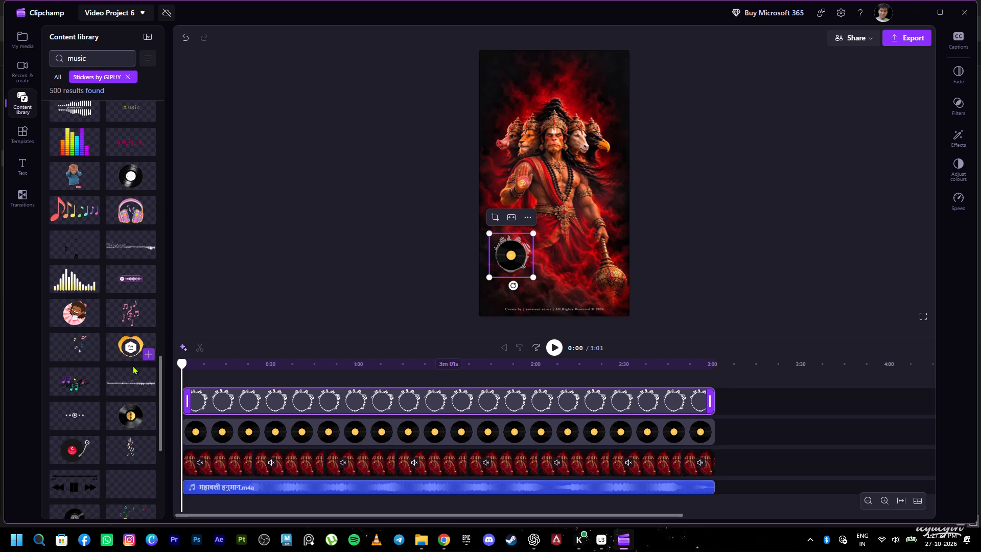
{"action": "scroll", "coordinate": [132, 365], "scroll_direction": "down", "scroll_amount": 3}
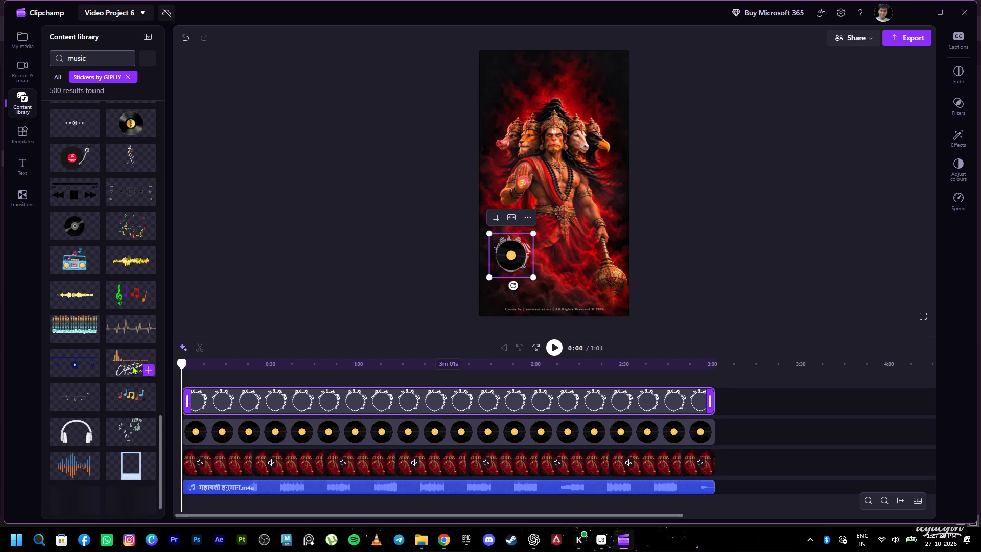
{"action": "scroll", "coordinate": [132, 365], "scroll_direction": "down", "scroll_amount": 1}
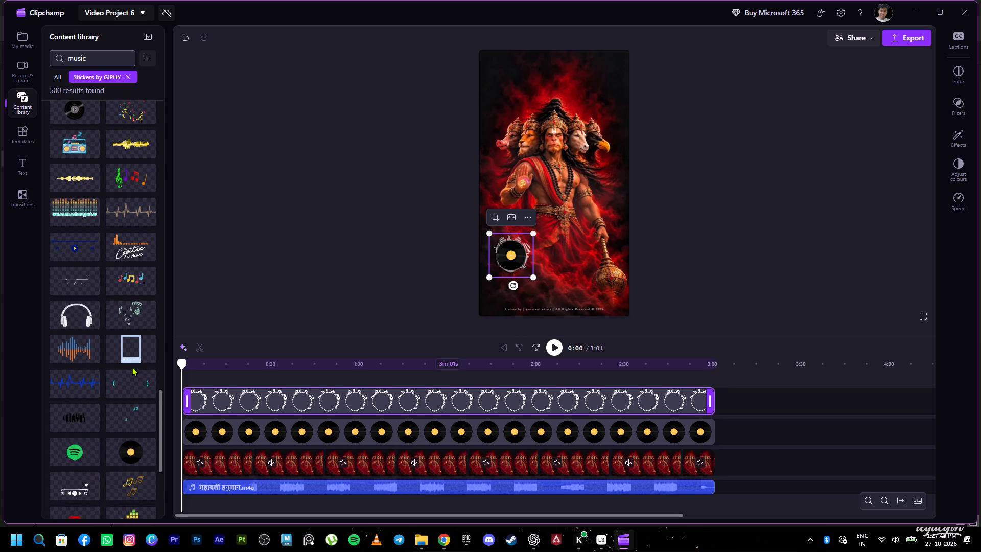
{"action": "scroll", "coordinate": [112, 349], "scroll_direction": "down", "scroll_amount": 1}
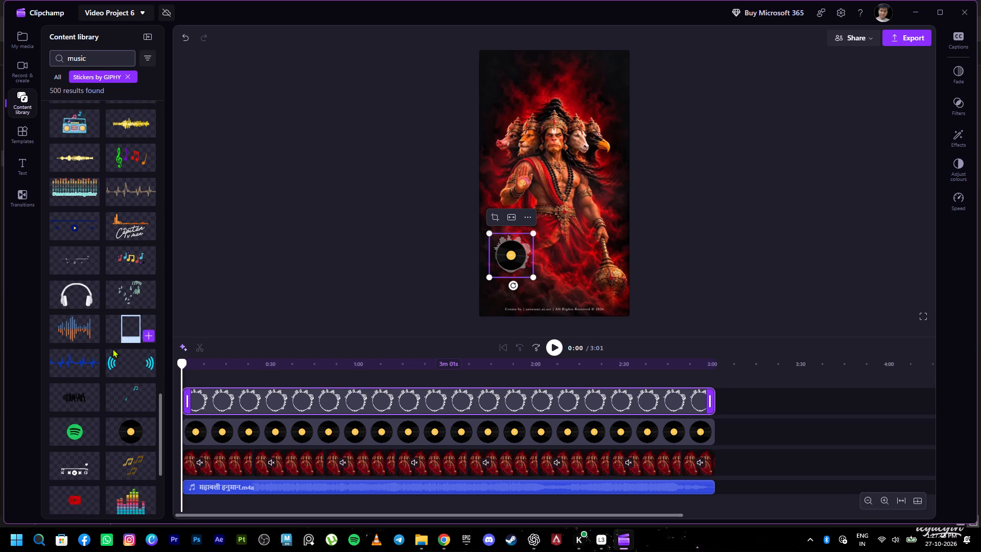
{"action": "scroll", "coordinate": [112, 349], "scroll_direction": "down", "scroll_amount": 1}
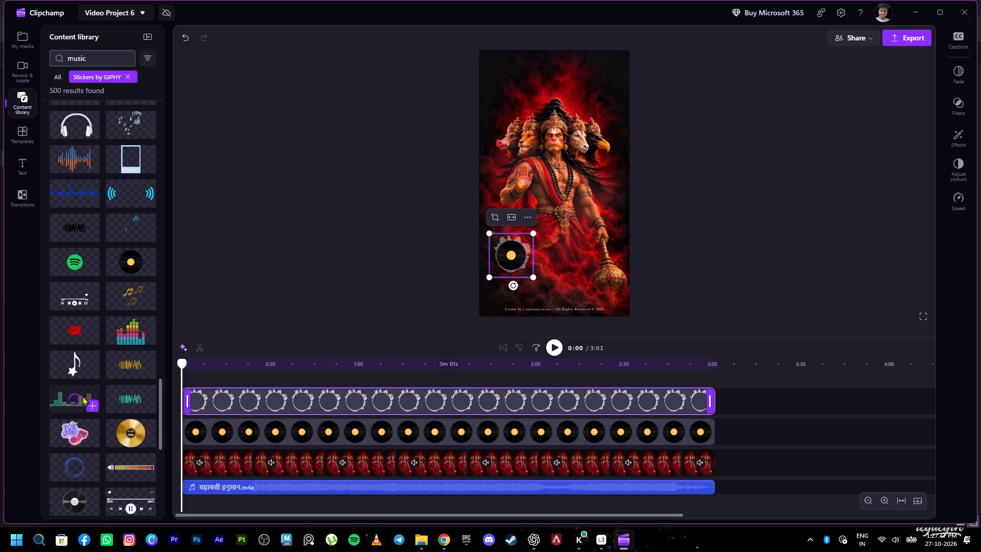
{"action": "scroll", "coordinate": [84, 389], "scroll_direction": "down", "scroll_amount": 2}
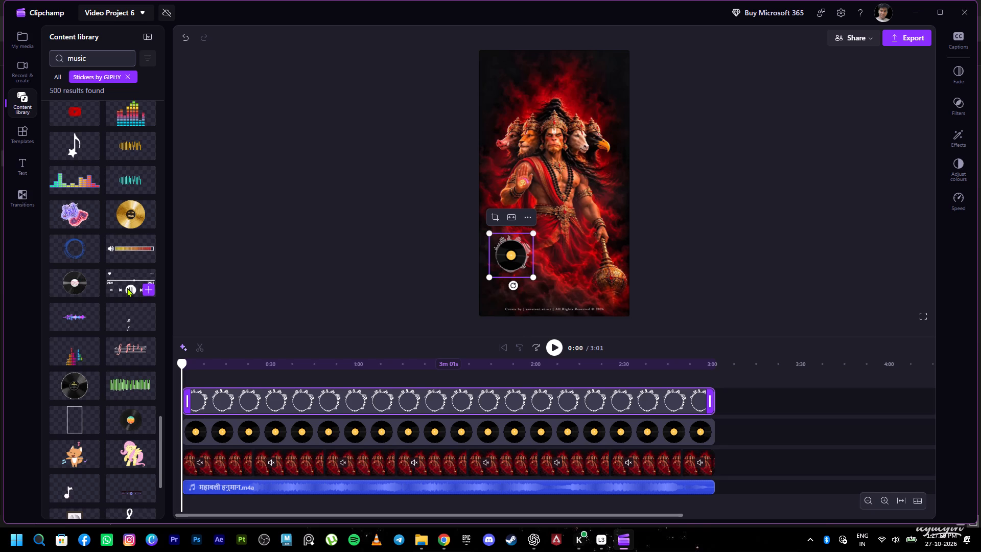
{"action": "scroll", "coordinate": [129, 300], "scroll_direction": "down", "scroll_amount": 2}
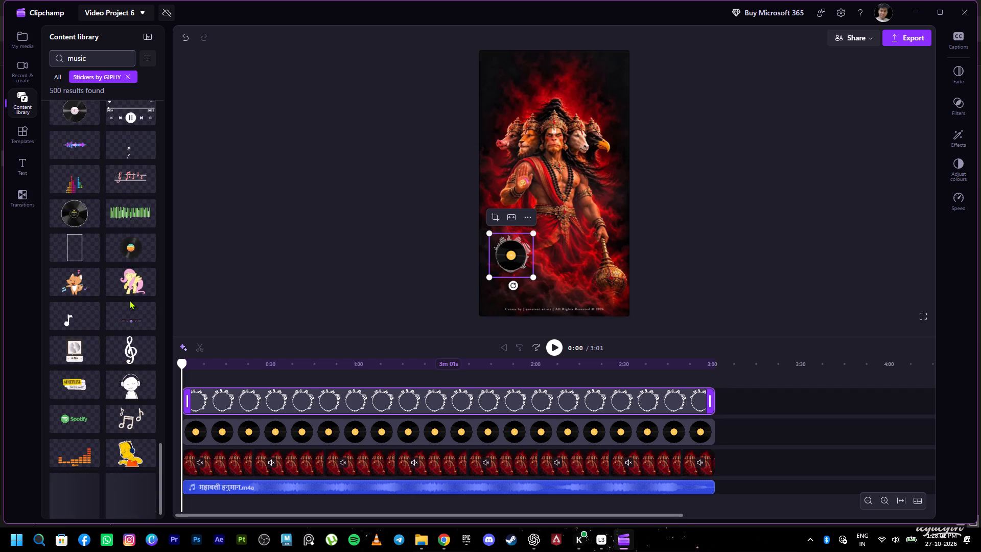
{"action": "scroll", "coordinate": [129, 300], "scroll_direction": "down", "scroll_amount": 1}
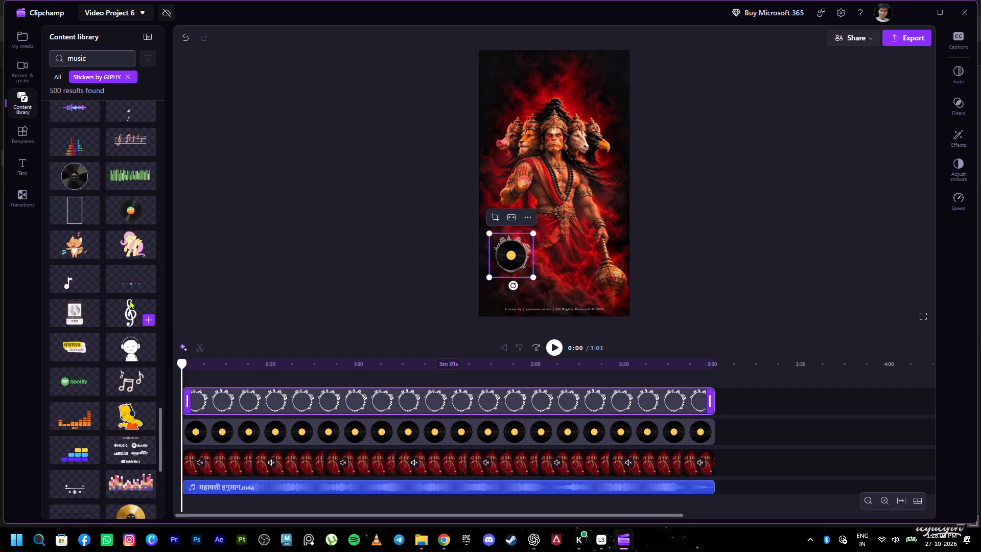
{"action": "scroll", "coordinate": [129, 300], "scroll_direction": "down", "scroll_amount": 2}
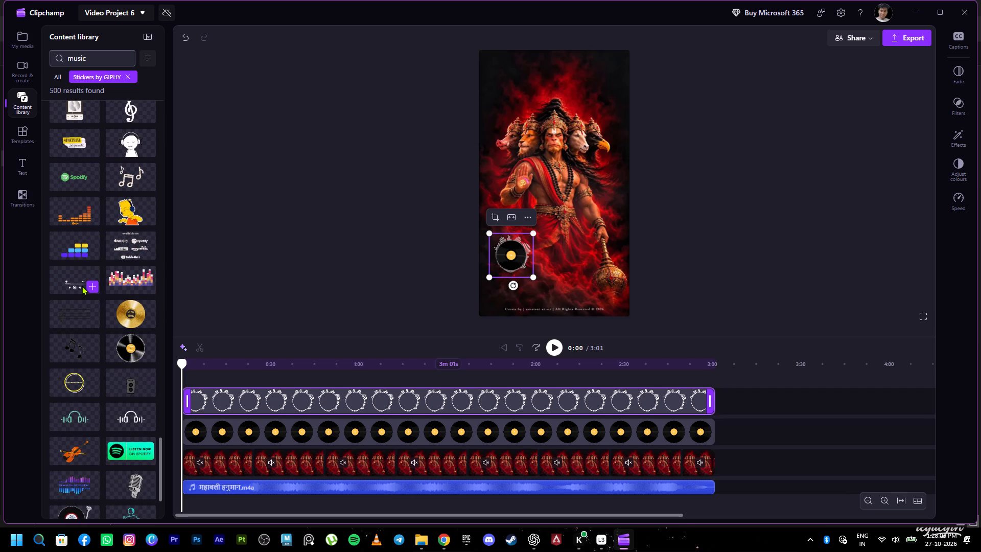
{"action": "scroll", "coordinate": [112, 302], "scroll_direction": "down", "scroll_amount": 1}
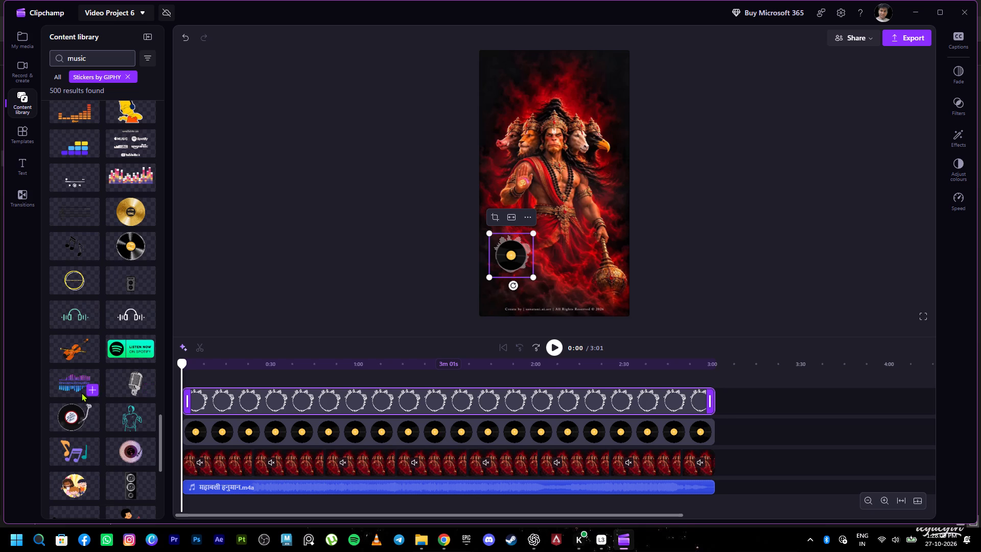
{"action": "scroll", "coordinate": [122, 366], "scroll_direction": "up", "scroll_amount": 10}
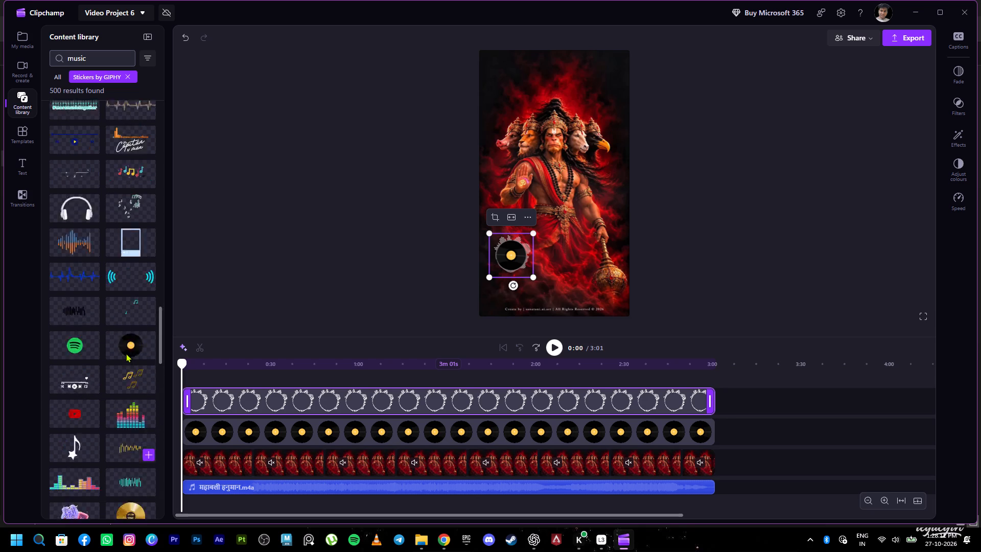
{"action": "scroll", "coordinate": [126, 353], "scroll_direction": "up", "scroll_amount": 8}
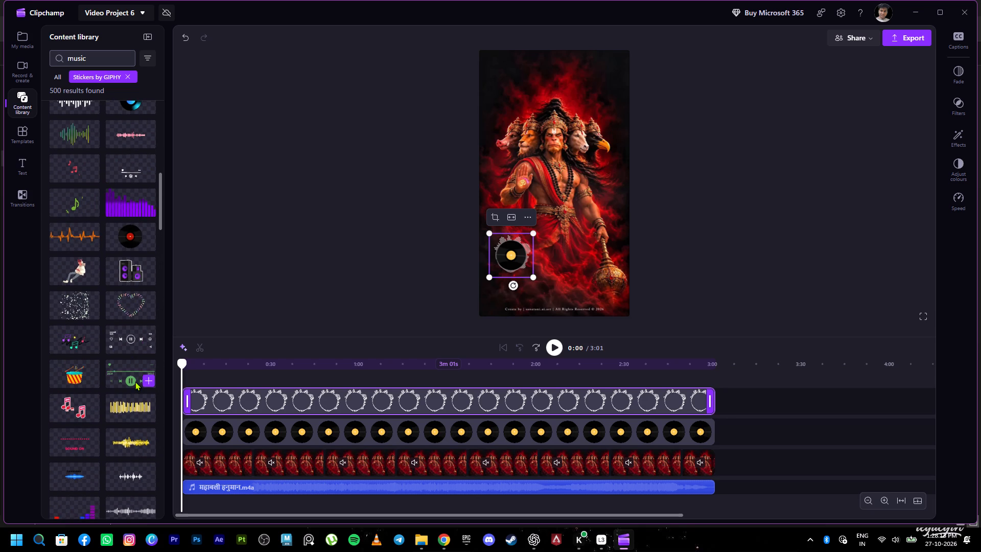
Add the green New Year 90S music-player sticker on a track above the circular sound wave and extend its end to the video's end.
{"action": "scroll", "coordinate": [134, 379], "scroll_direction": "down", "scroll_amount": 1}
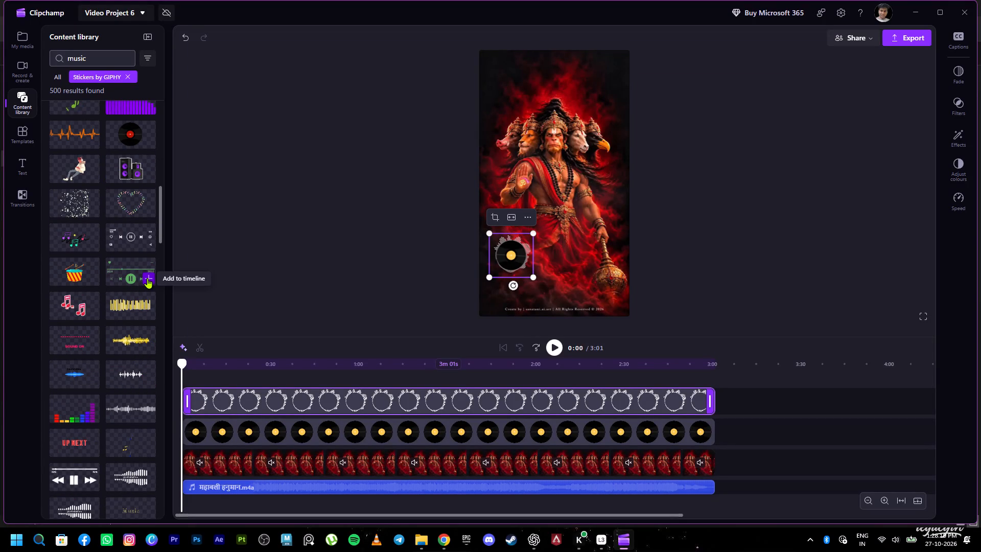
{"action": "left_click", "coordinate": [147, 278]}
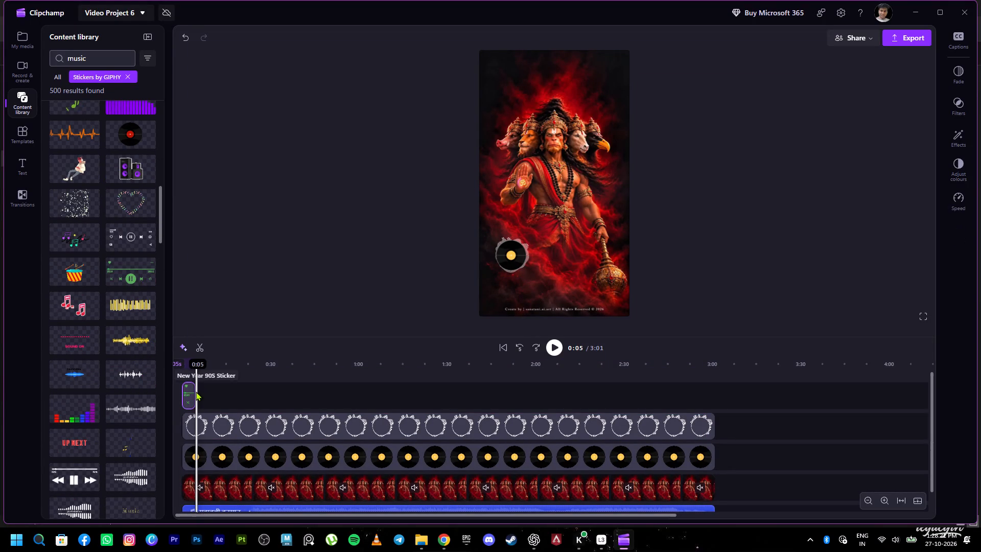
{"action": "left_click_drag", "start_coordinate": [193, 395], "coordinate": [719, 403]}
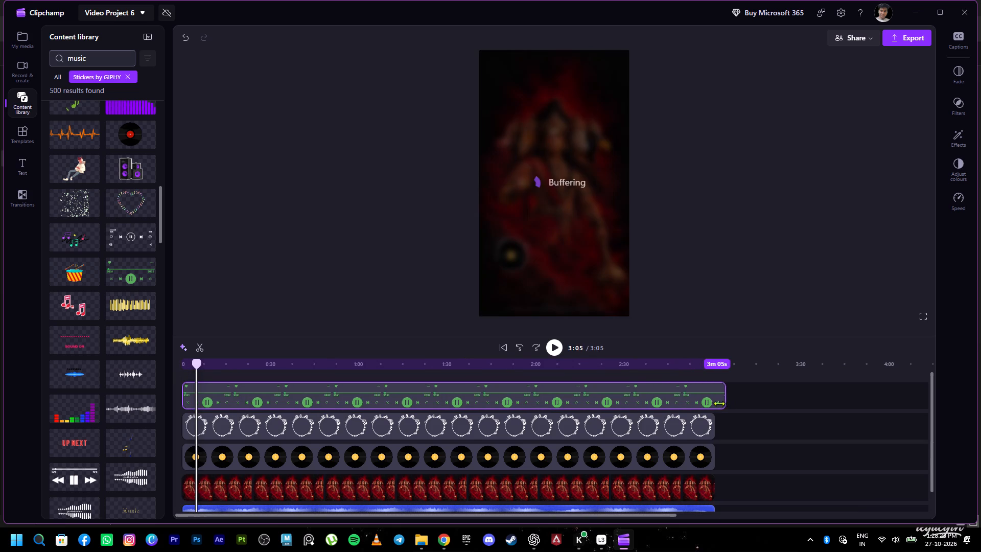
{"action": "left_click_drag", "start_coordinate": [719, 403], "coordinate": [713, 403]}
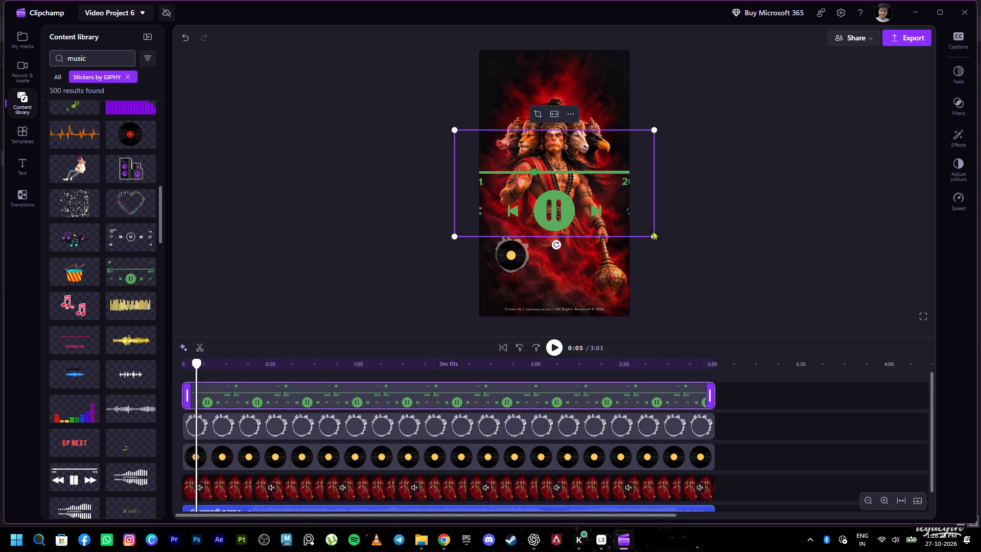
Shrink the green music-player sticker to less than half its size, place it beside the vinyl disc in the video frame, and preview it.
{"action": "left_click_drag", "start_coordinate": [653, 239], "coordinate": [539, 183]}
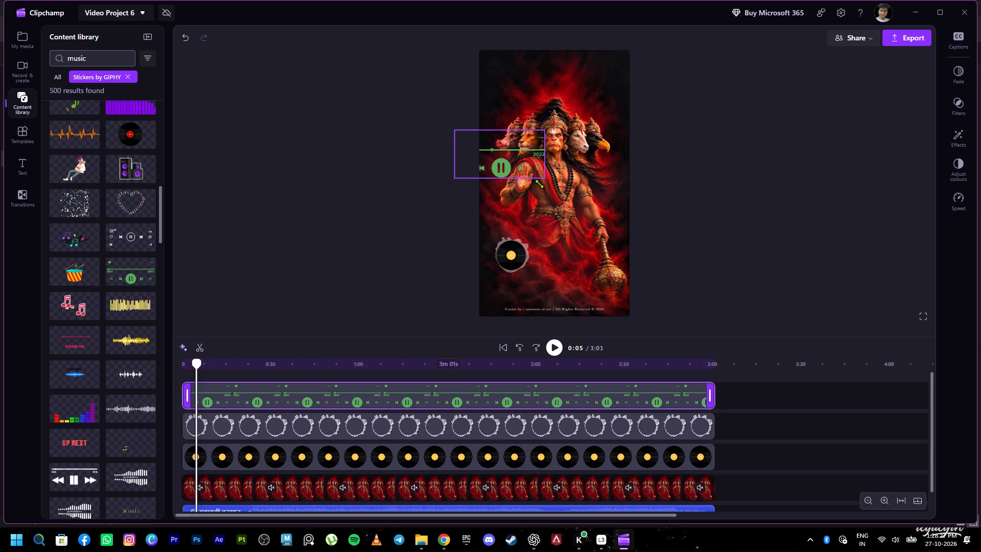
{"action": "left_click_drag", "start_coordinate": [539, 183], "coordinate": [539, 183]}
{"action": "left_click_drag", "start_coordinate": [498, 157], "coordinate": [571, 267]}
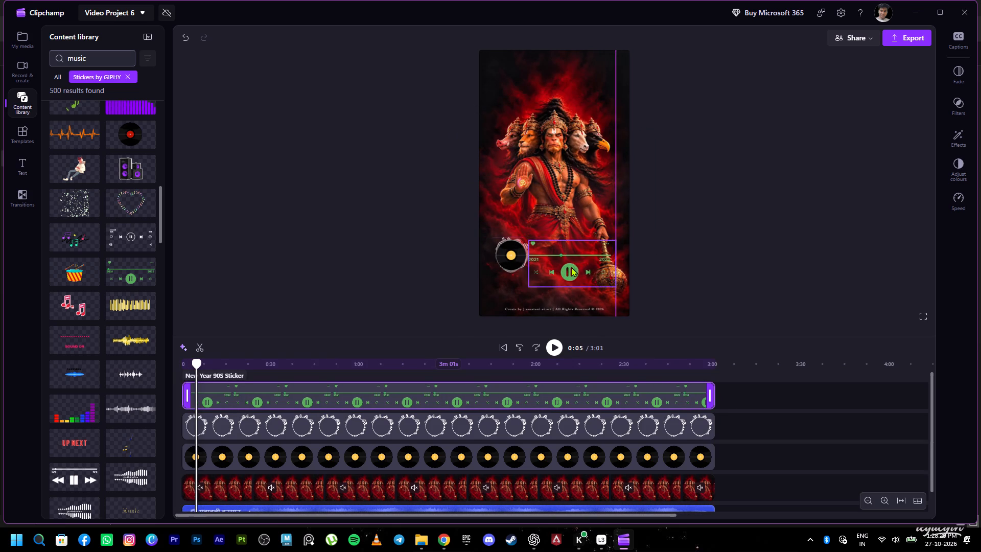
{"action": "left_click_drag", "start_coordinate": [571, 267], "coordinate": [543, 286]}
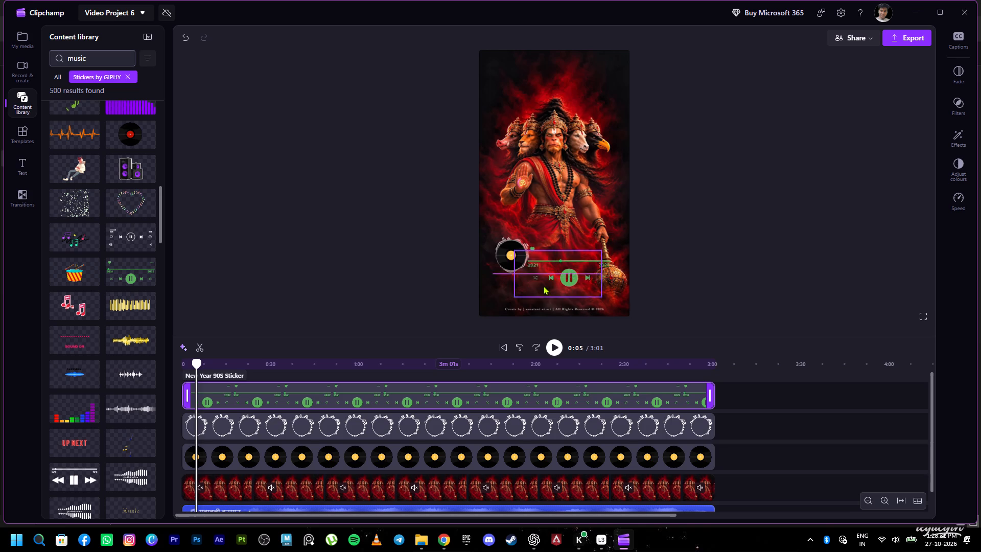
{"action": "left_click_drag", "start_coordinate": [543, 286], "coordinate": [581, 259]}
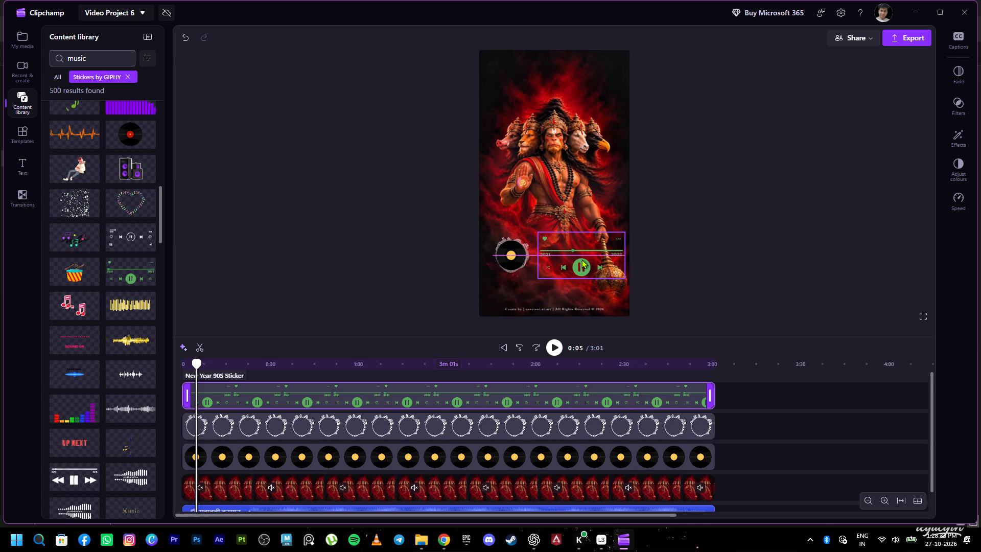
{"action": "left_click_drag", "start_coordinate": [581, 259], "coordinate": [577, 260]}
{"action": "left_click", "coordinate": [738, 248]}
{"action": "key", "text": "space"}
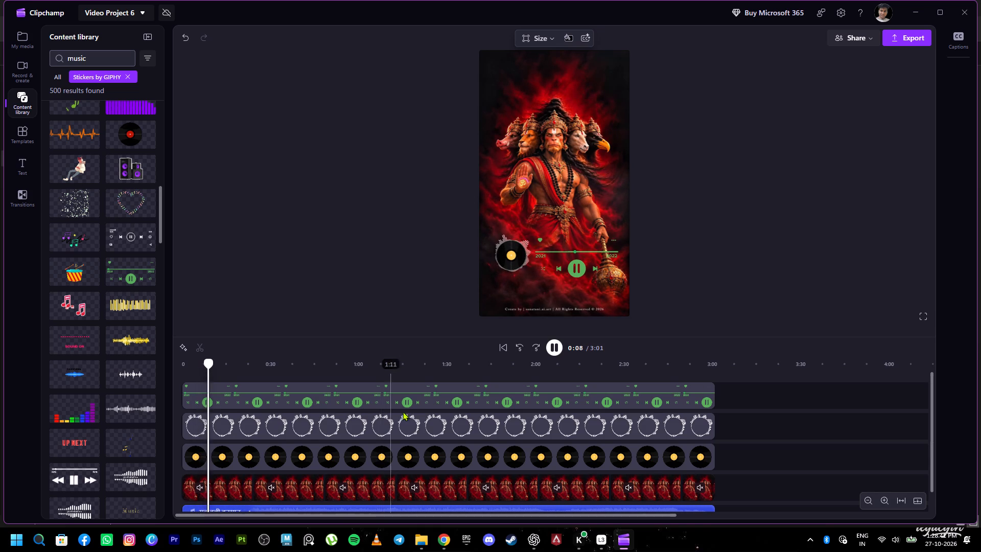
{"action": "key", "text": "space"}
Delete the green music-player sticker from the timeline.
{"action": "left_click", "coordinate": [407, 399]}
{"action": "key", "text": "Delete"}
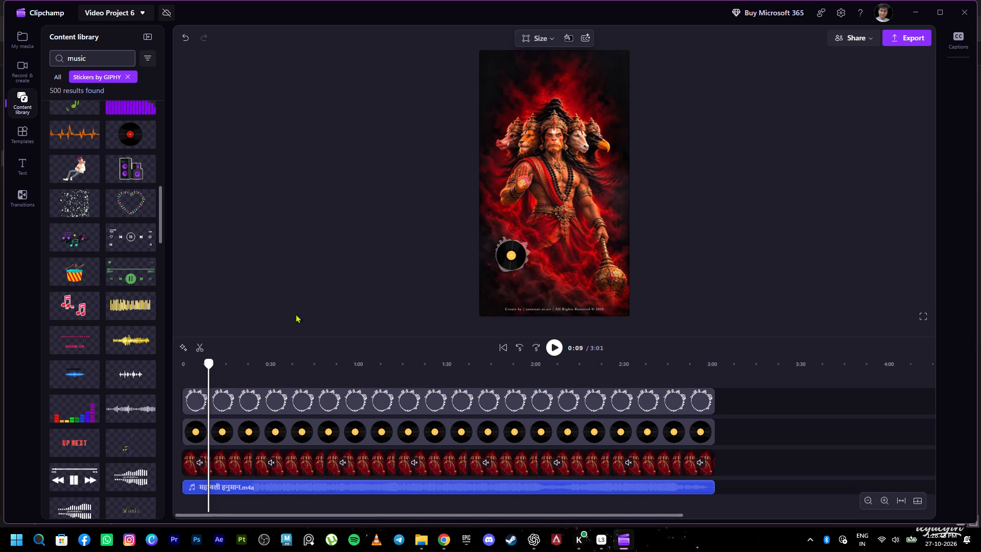
Add the white horizontal sound-wave GIPHY sticker on the top track and extend both ends to span the full video.
{"action": "scroll", "coordinate": [121, 234], "scroll_direction": "up", "scroll_amount": 1}
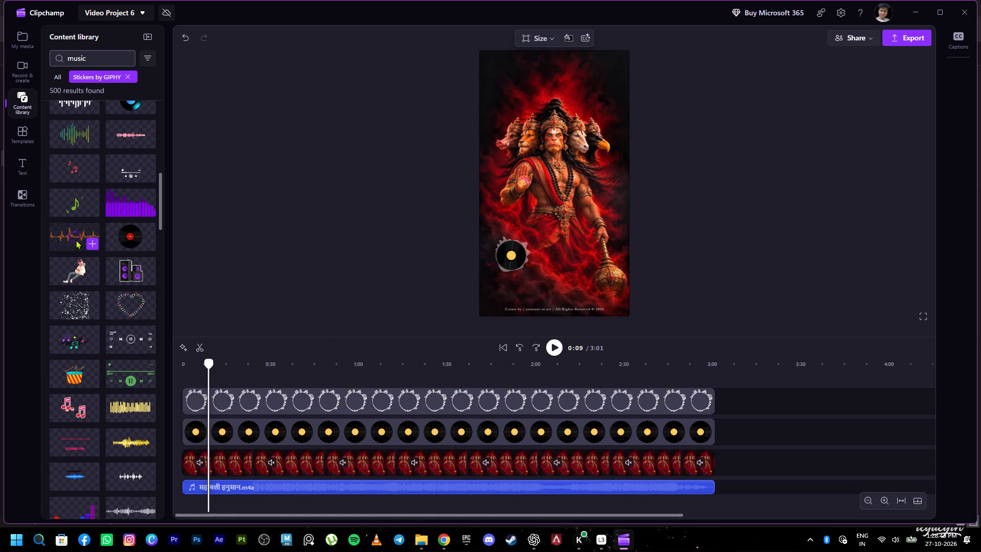
{"action": "scroll", "coordinate": [76, 240], "scroll_direction": "up", "scroll_amount": 2}
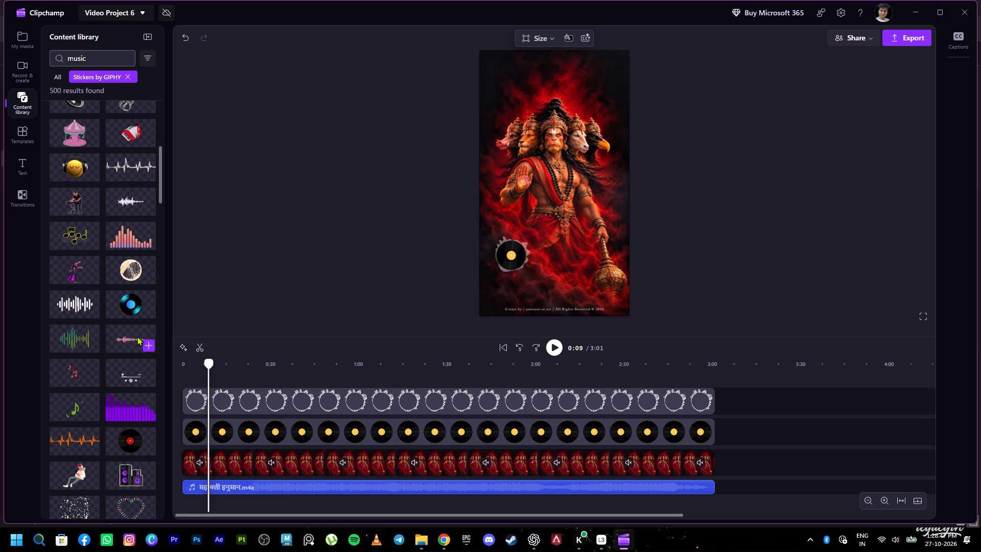
{"action": "scroll", "coordinate": [136, 205], "scroll_direction": "up", "scroll_amount": 1}
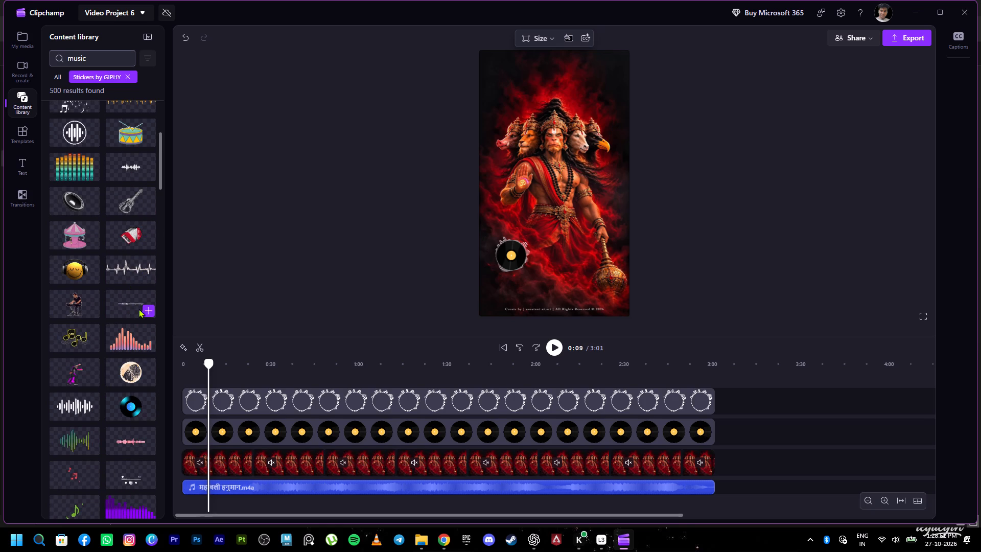
{"action": "left_click", "coordinate": [147, 307]}
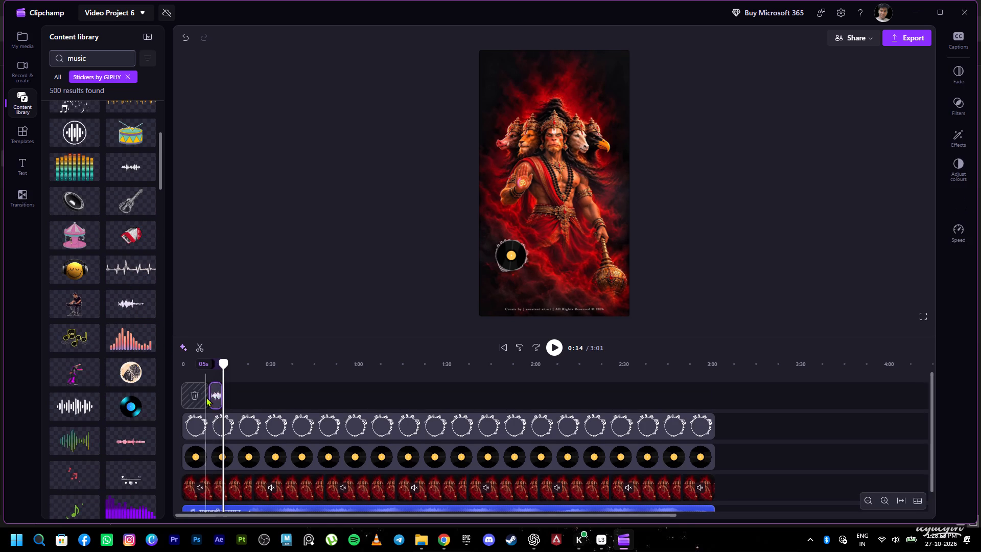
{"action": "left_click_drag", "start_coordinate": [210, 395], "coordinate": [178, 390]}
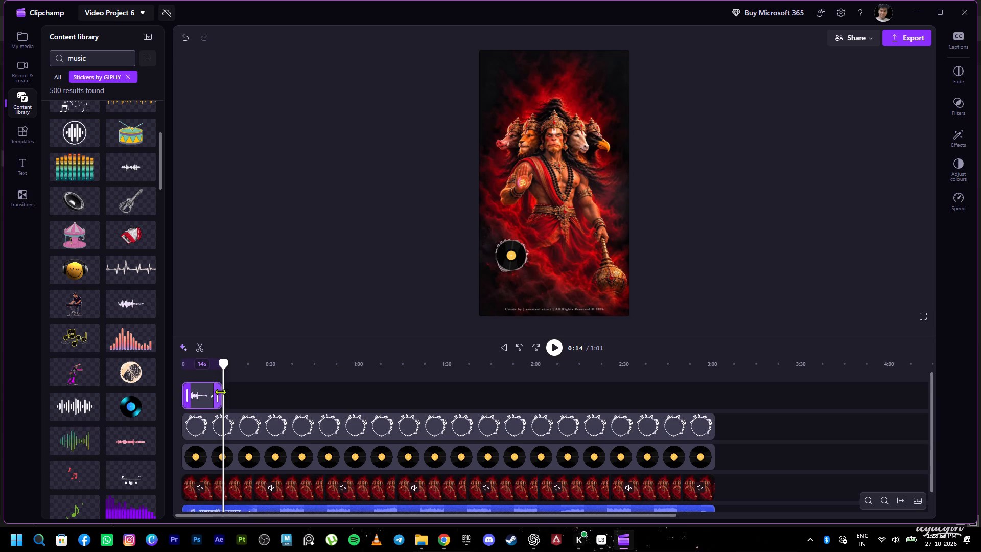
{"action": "left_click_drag", "start_coordinate": [221, 392], "coordinate": [712, 382]}
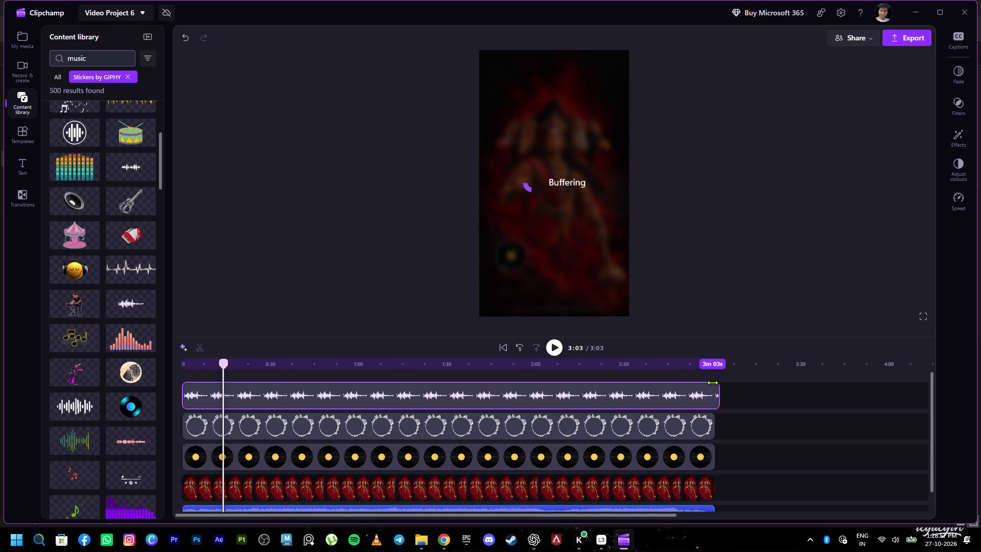
{"action": "left_click_drag", "start_coordinate": [712, 382], "coordinate": [712, 382]}
Place the white sound-wave sticker beside the vinyl disc at the disc's height, shrink it slightly to fit the frame, and preview it.
{"action": "left_click_drag", "start_coordinate": [556, 187], "coordinate": [586, 258]}
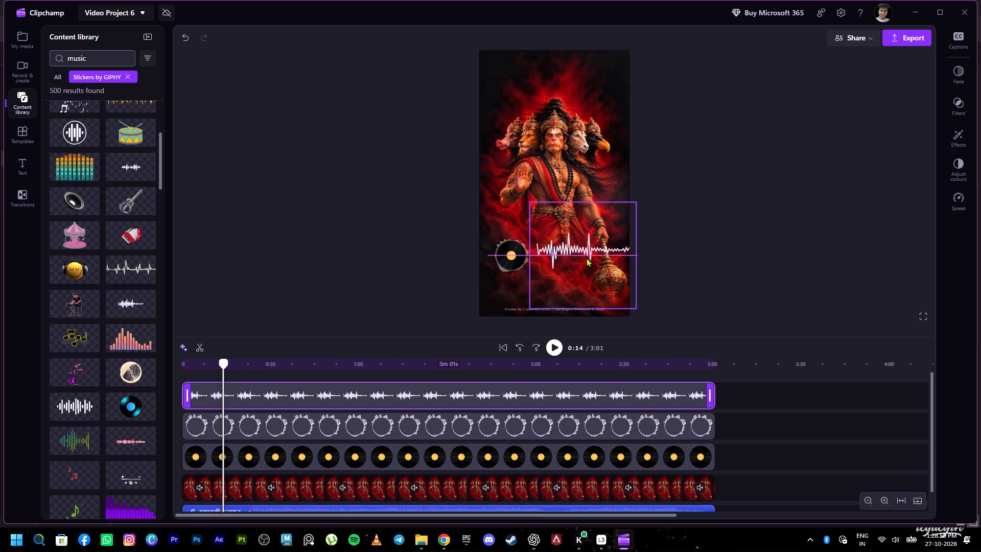
{"action": "left_click_drag", "start_coordinate": [586, 258], "coordinate": [583, 261]}
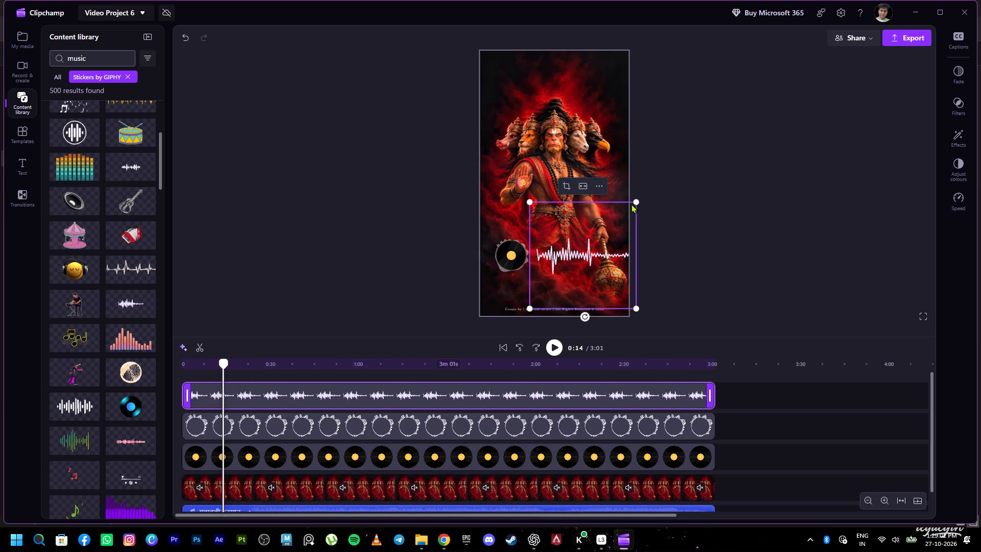
{"action": "left_click_drag", "start_coordinate": [638, 202], "coordinate": [639, 210]}
{"action": "left_click", "coordinate": [707, 255]}
{"action": "key", "text": "space"}
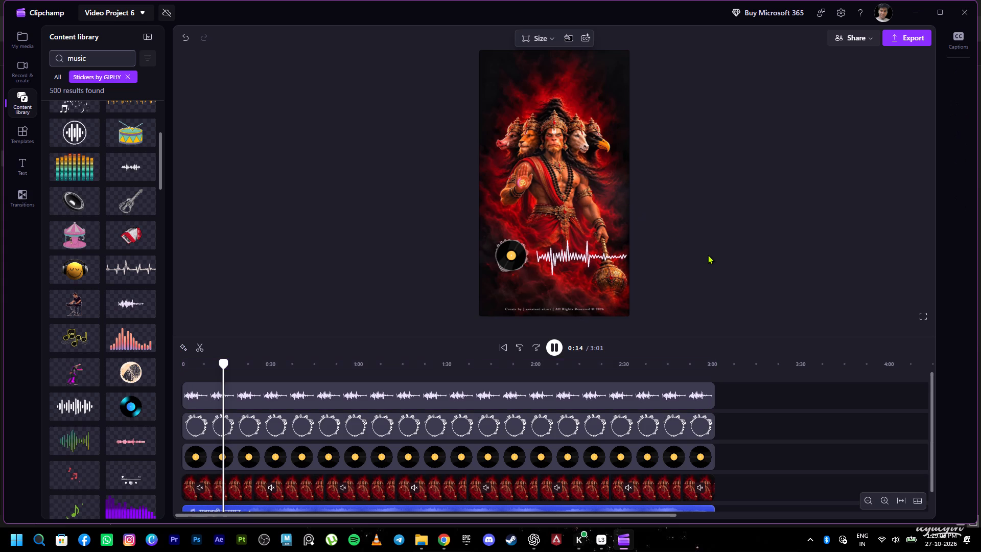
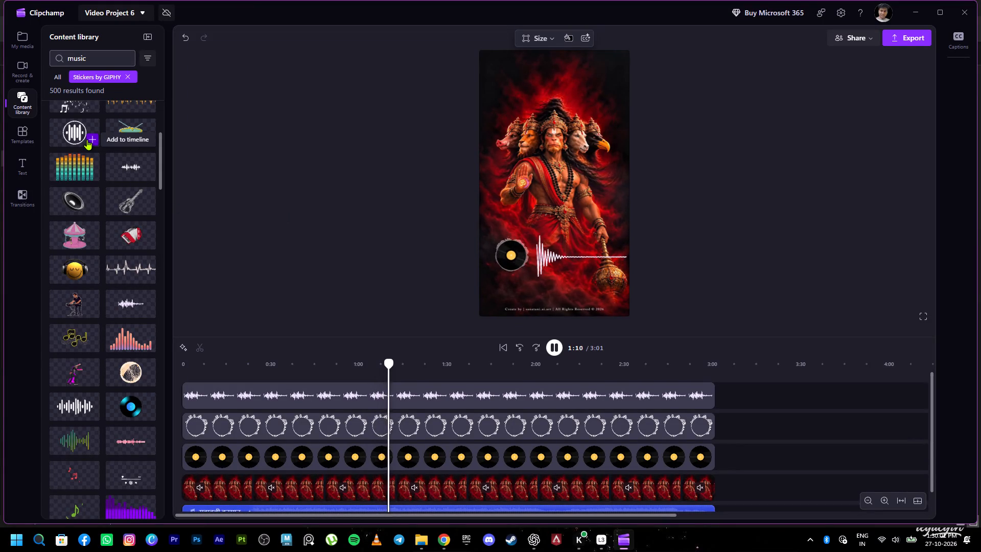
Add the small white music-notes GIPHY sticker on a new top track and extend both ends to span the full video.
{"action": "scroll", "coordinate": [75, 210], "scroll_direction": "up", "scroll_amount": 3}
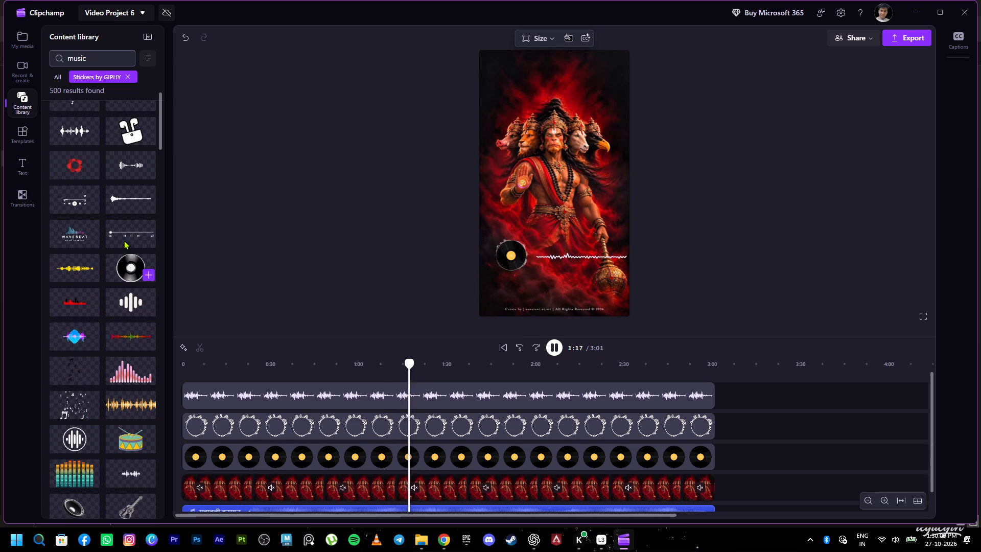
{"action": "scroll", "coordinate": [125, 175], "scroll_direction": "up", "scroll_amount": 1}
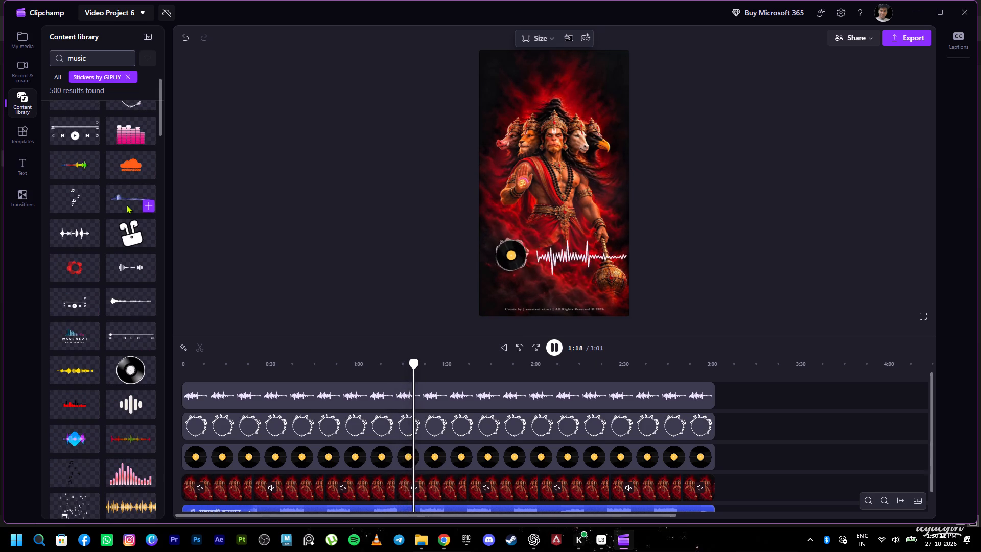
{"action": "scroll", "coordinate": [126, 204], "scroll_direction": "up", "scroll_amount": 1}
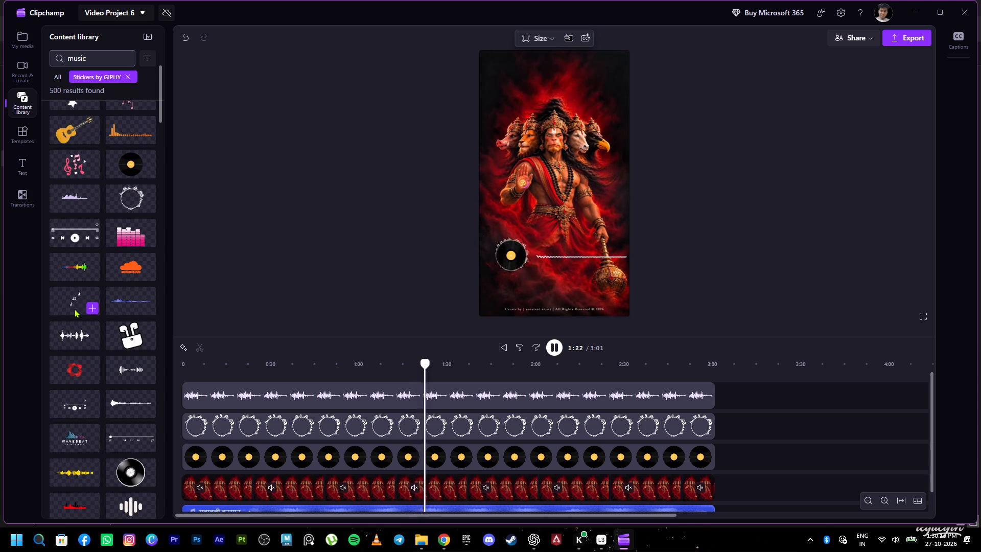
{"action": "left_click", "coordinate": [90, 305]}
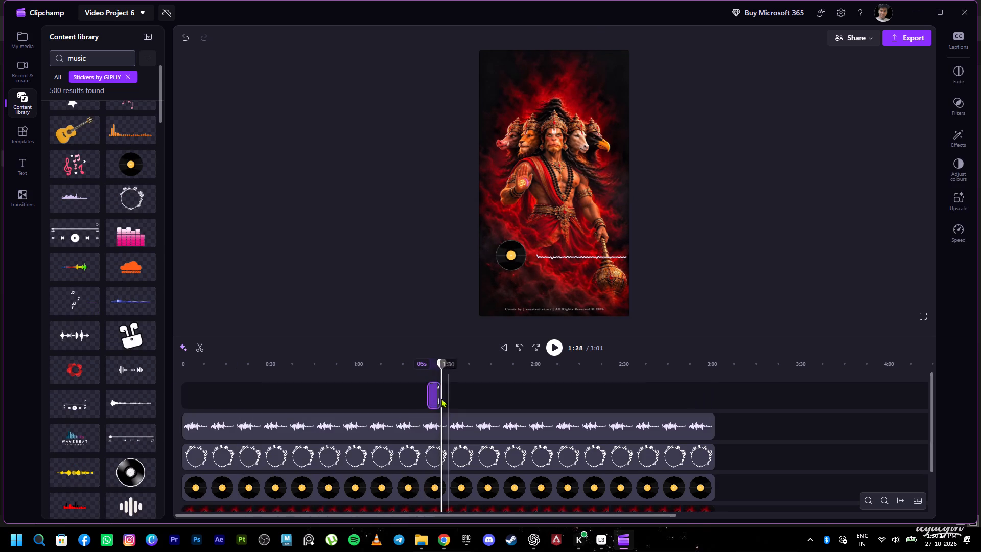
{"action": "left_click_drag", "start_coordinate": [427, 393], "coordinate": [196, 393]}
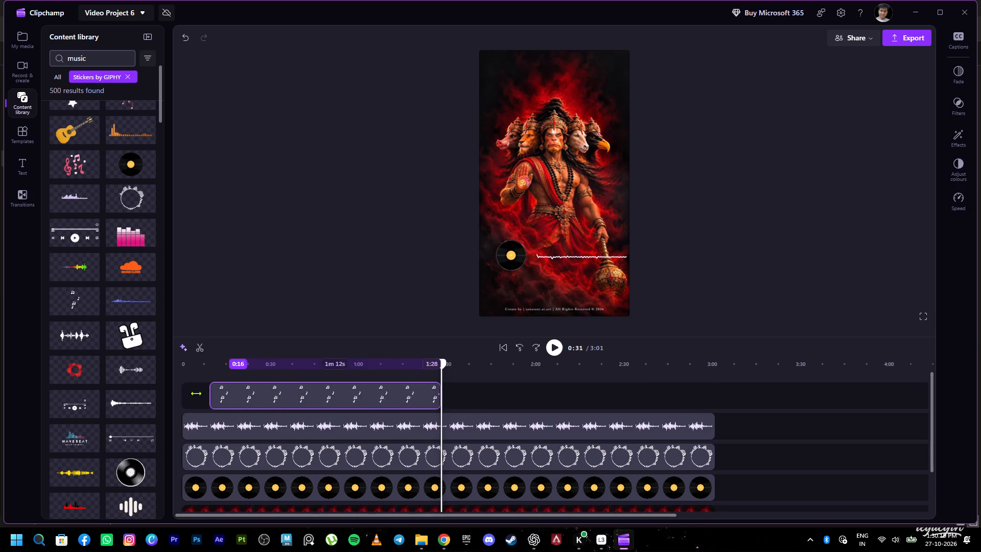
{"action": "left_click_drag", "start_coordinate": [196, 393], "coordinate": [176, 391]}
{"action": "left_click_drag", "start_coordinate": [432, 393], "coordinate": [441, 394]}
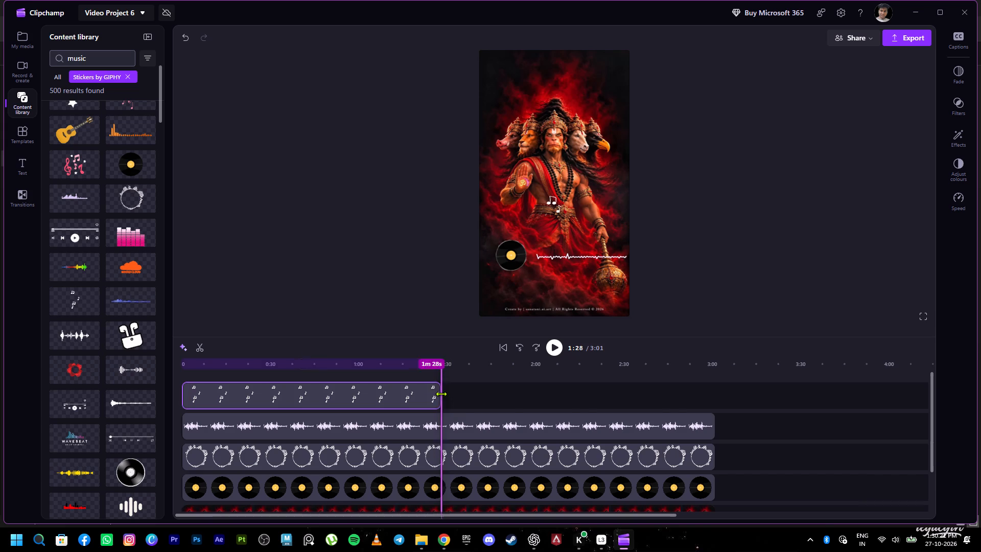
{"action": "left_click_drag", "start_coordinate": [441, 394], "coordinate": [705, 396]}
Move the music-notes sticker to the lower-left corner of the video frame, enlarge it slightly, and preview it, including from 0:00.
{"action": "left_click_drag", "start_coordinate": [552, 209], "coordinate": [525, 283]}
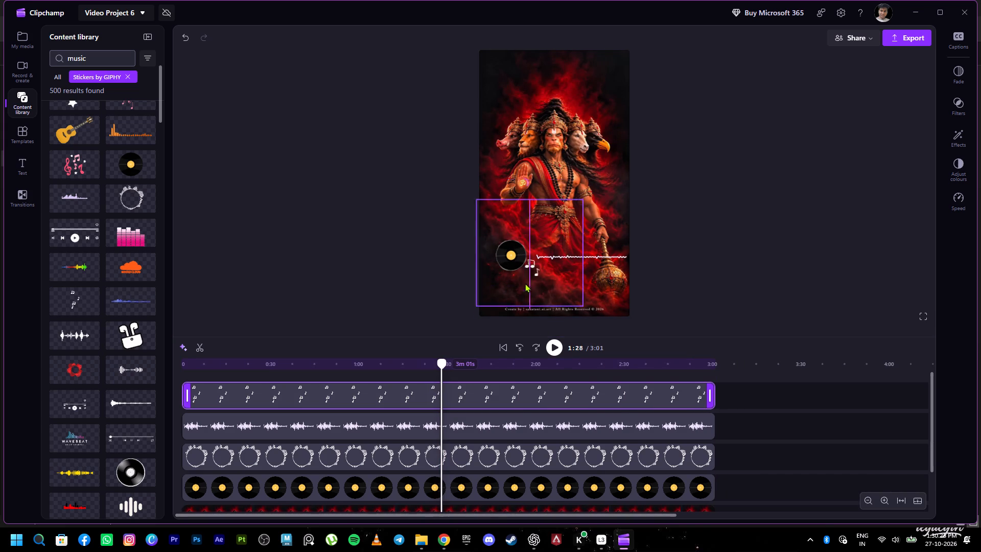
{"action": "left_click_drag", "start_coordinate": [525, 283], "coordinate": [482, 311]}
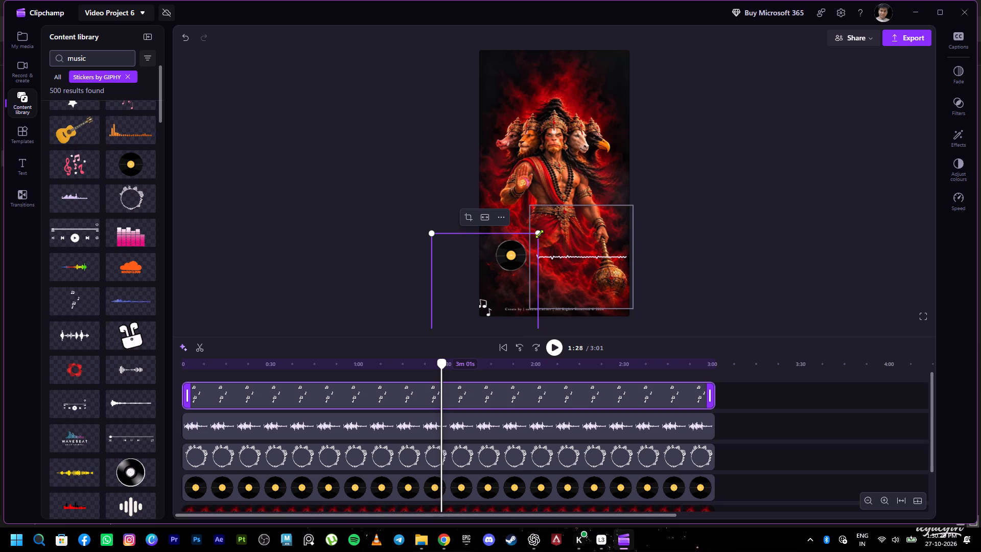
{"action": "left_click_drag", "start_coordinate": [538, 230], "coordinate": [557, 227]}
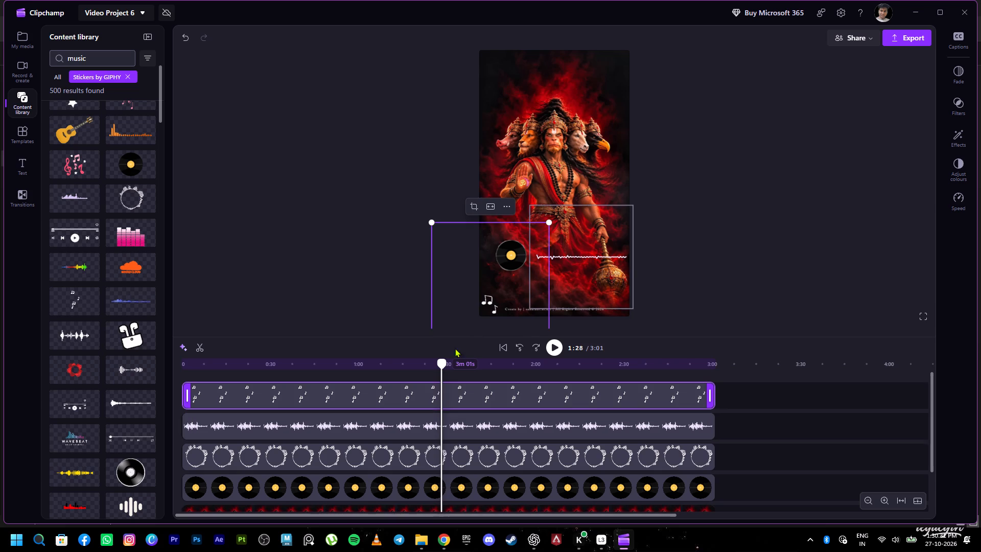
{"action": "key", "text": "space"}
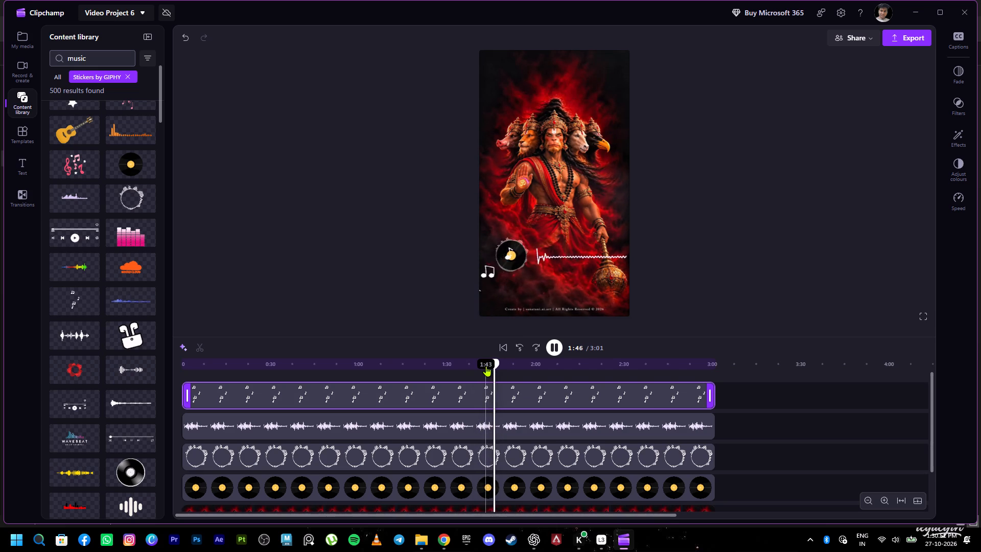
{"action": "left_click_drag", "start_coordinate": [499, 362], "coordinate": [464, 360]}
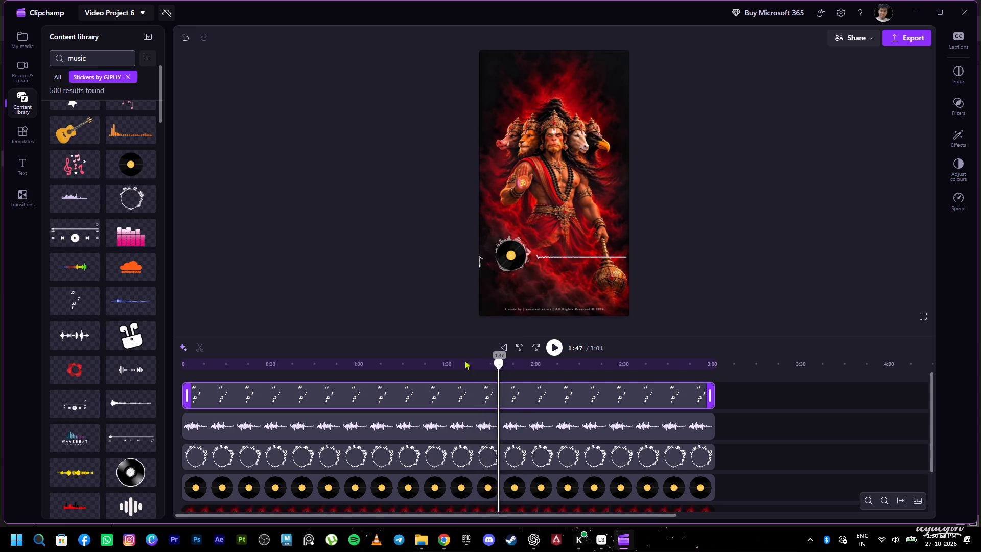
{"action": "left_click_drag", "start_coordinate": [464, 360], "coordinate": [176, 359]}
{"action": "key", "text": "space"}
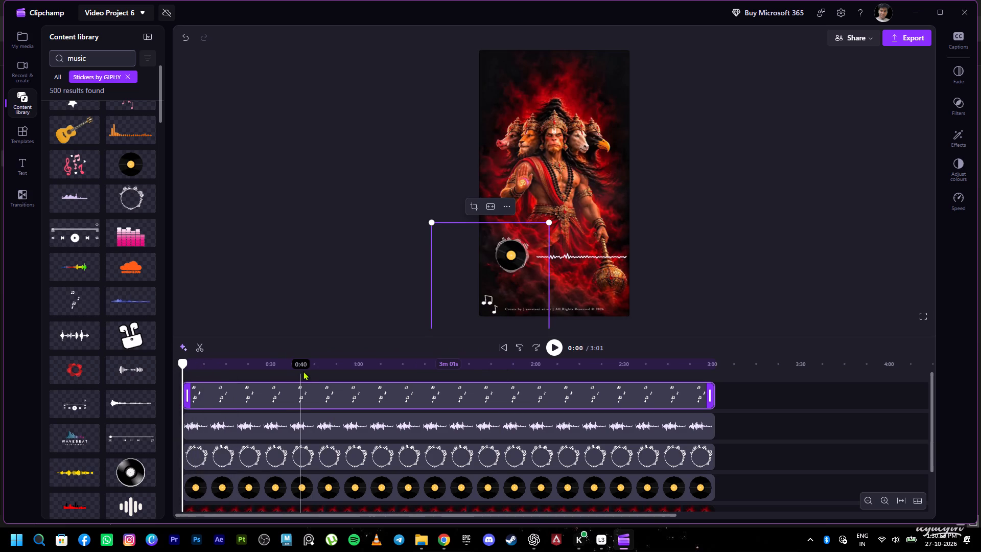
{"action": "key", "text": "space"}
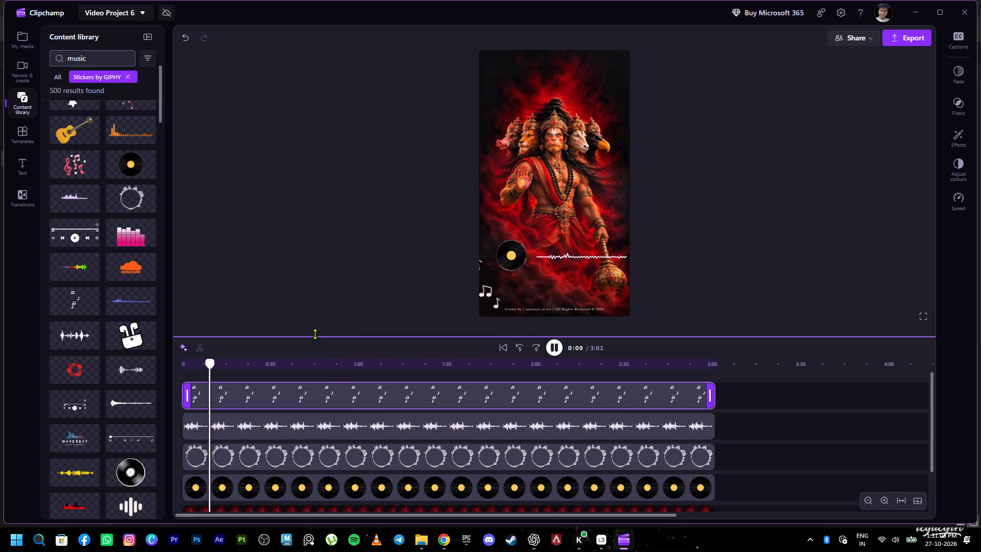
{"action": "key", "text": "space"}
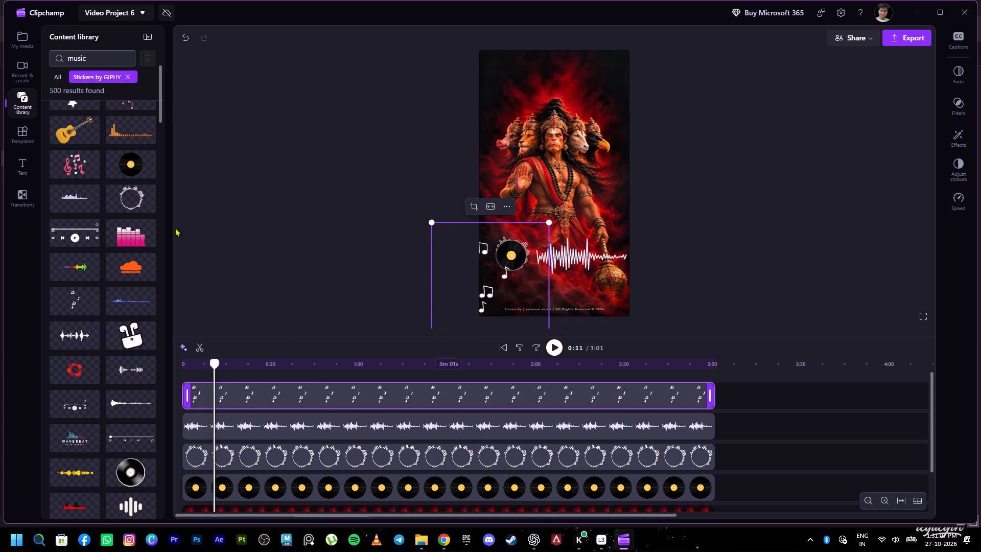
Add the Hanuman WhatsApp video from the project media to a new top track, starting at 0:00.
{"action": "left_click", "coordinate": [24, 36]}
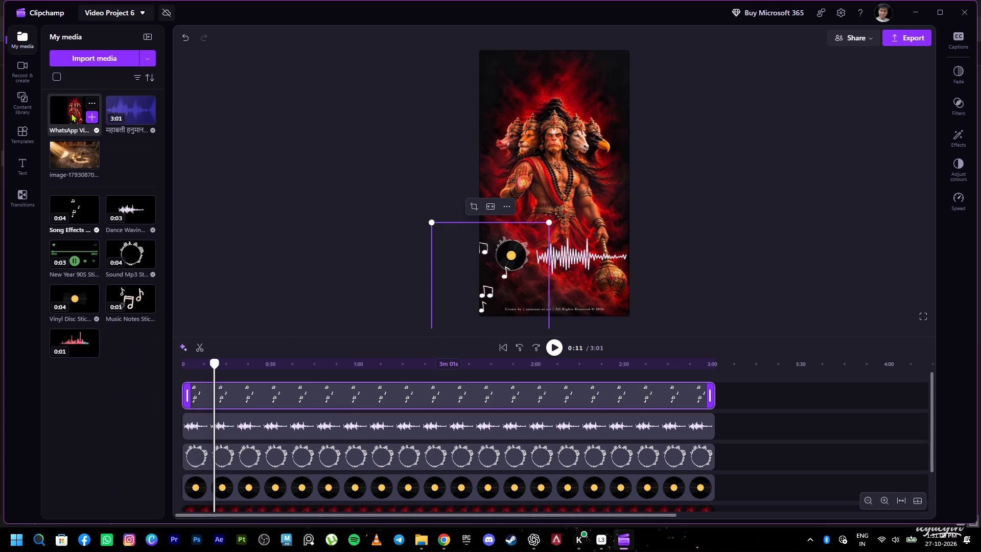
{"action": "left_click", "coordinate": [92, 115]}
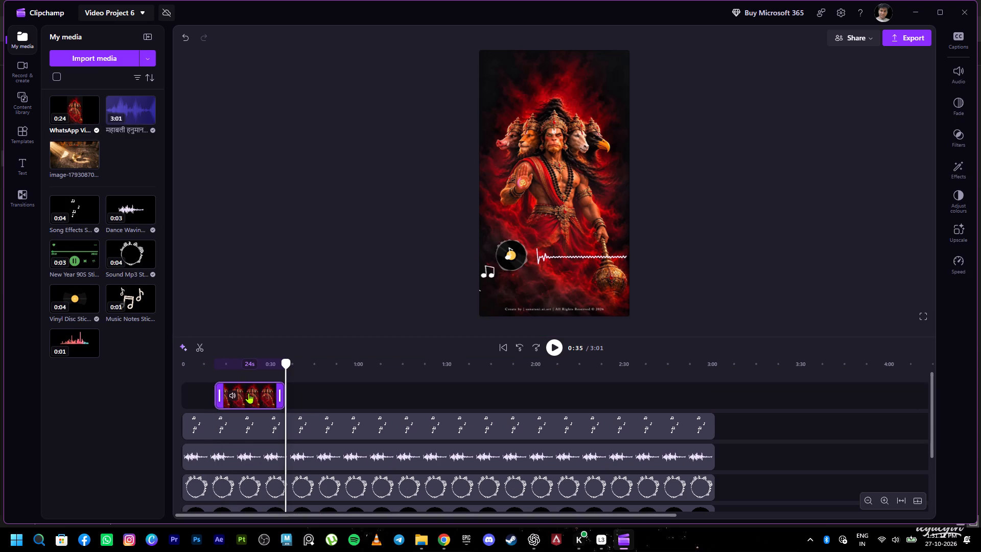
{"action": "left_click_drag", "start_coordinate": [251, 393], "coordinate": [221, 391]}
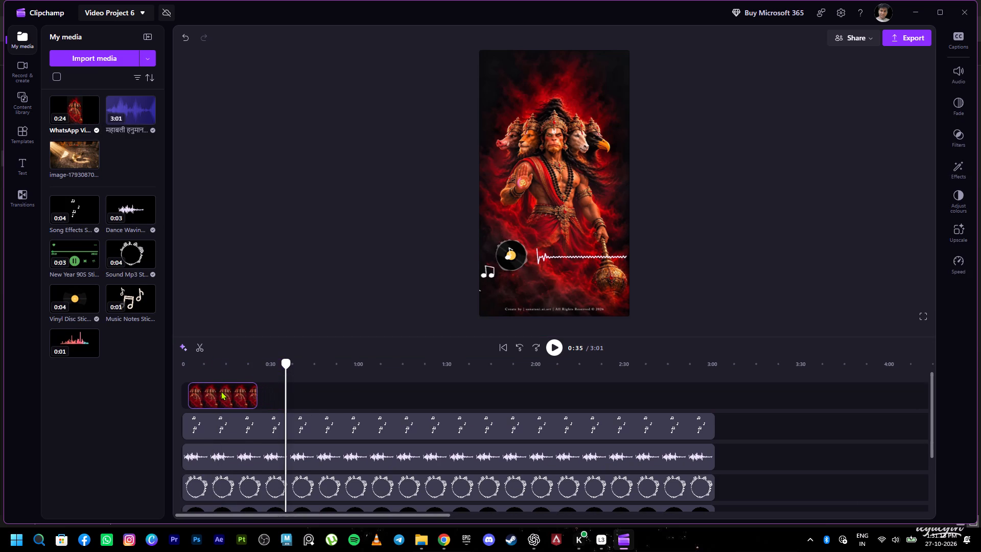
{"action": "left_click_drag", "start_coordinate": [221, 391], "coordinate": [214, 391]}
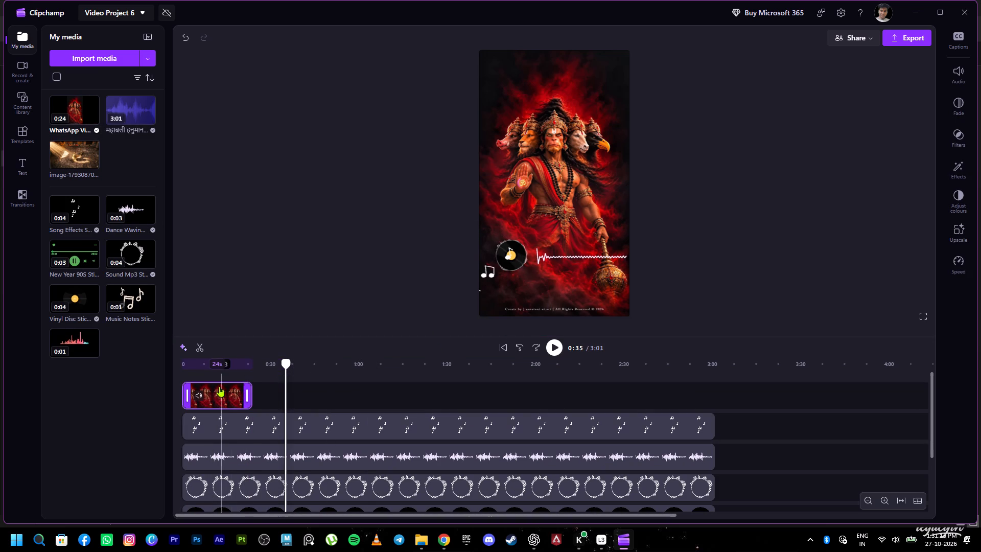
Shrink the top-track Hanuman clip to just over half the frame width, centre it above the vinyl disc and sound wave, and preview it.
{"action": "left_click_drag", "start_coordinate": [287, 358], "coordinate": [208, 369]}
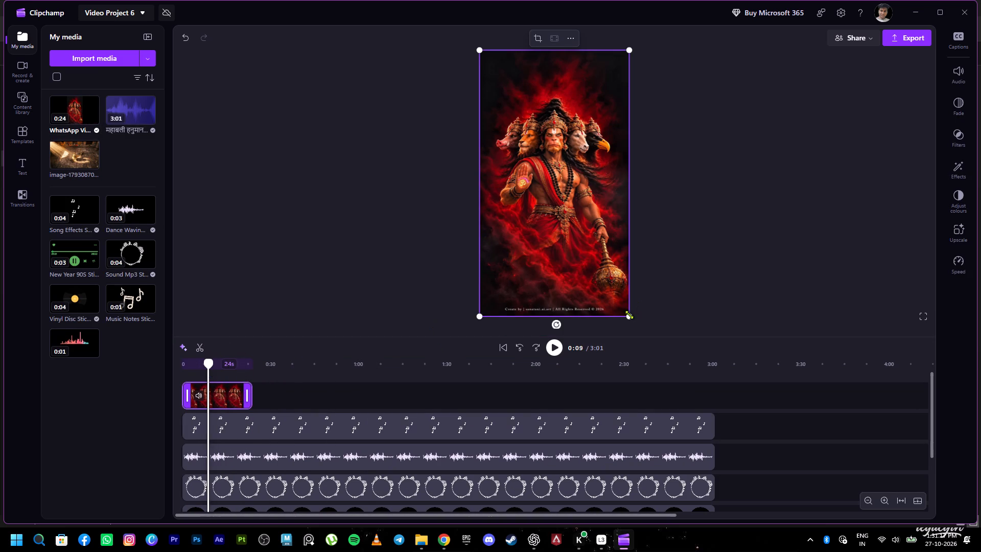
{"action": "left_click_drag", "start_coordinate": [628, 316], "coordinate": [533, 217]}
{"action": "left_click_drag", "start_coordinate": [523, 150], "coordinate": [545, 162]}
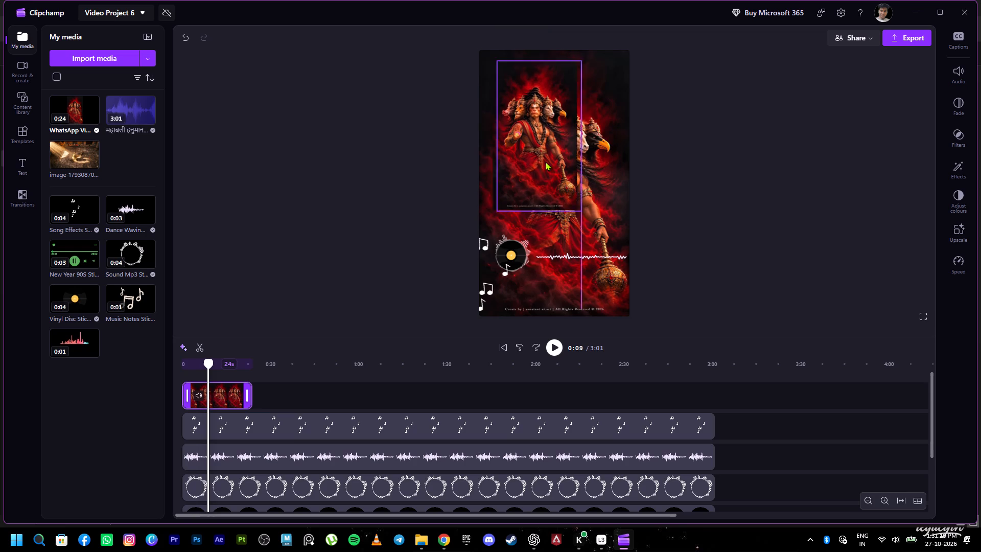
{"action": "left_click_drag", "start_coordinate": [545, 162], "coordinate": [559, 181]}
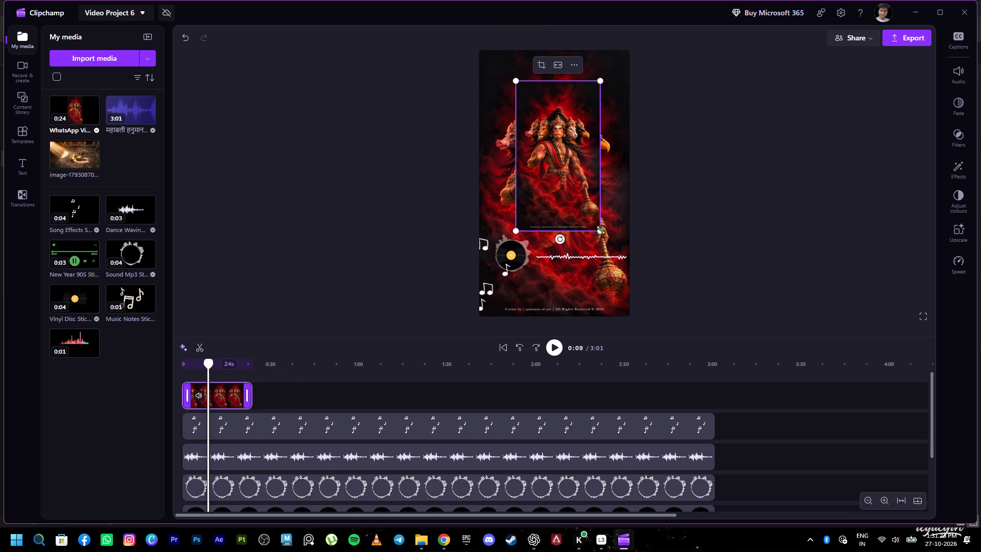
{"action": "left_click_drag", "start_coordinate": [600, 228], "coordinate": [607, 229]}
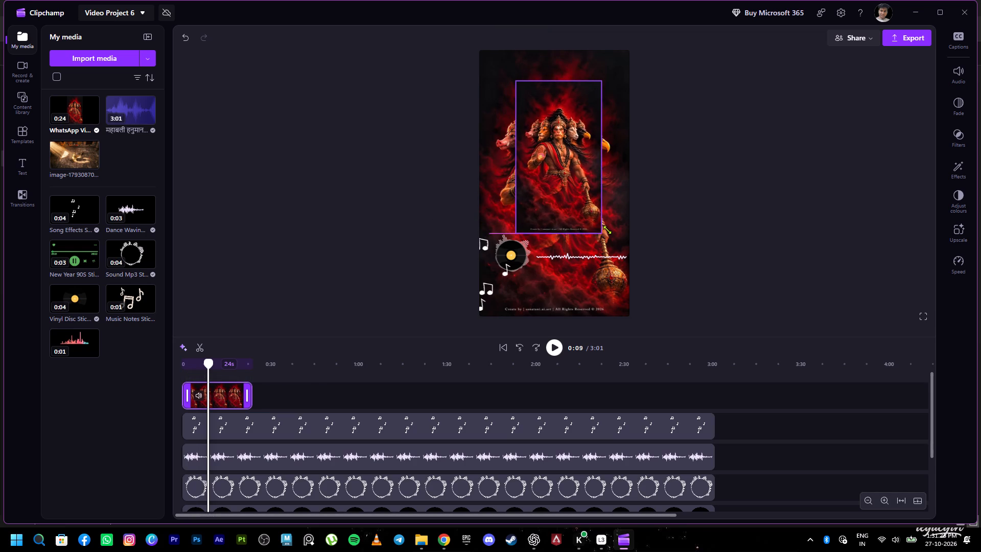
{"action": "left_click_drag", "start_coordinate": [607, 229], "coordinate": [608, 230]}
{"action": "left_click", "coordinate": [562, 192]}
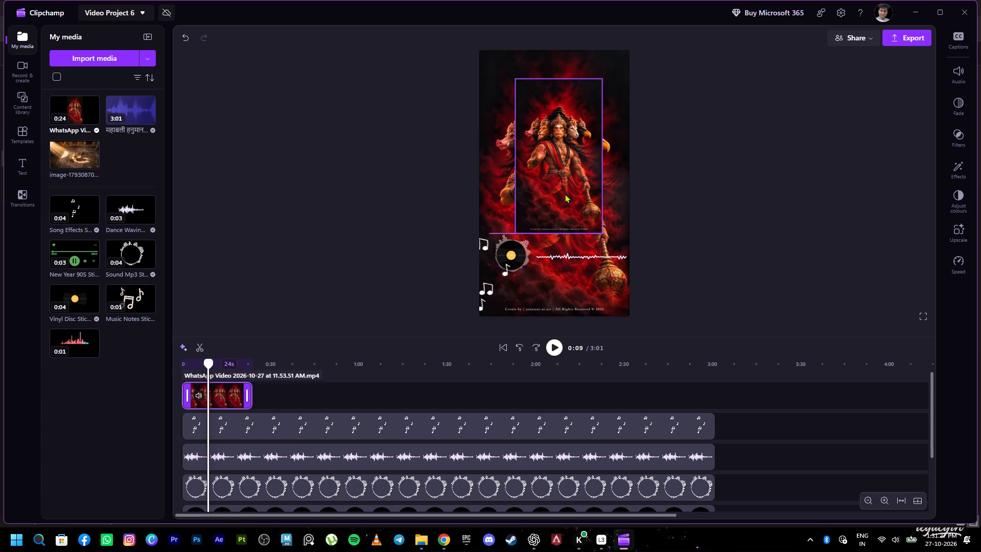
{"action": "left_click", "coordinate": [715, 200]}
{"action": "key", "text": "space"}
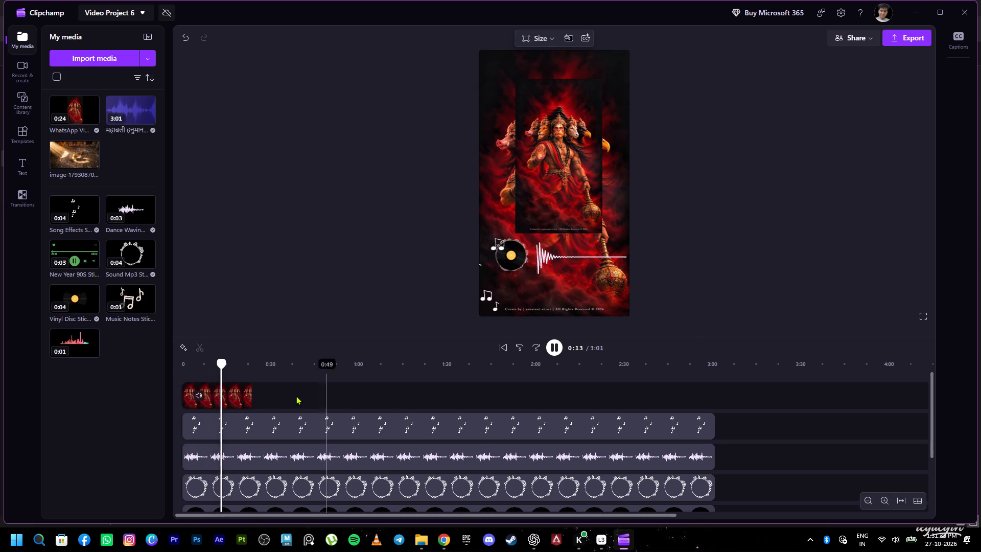
{"action": "key", "text": "space"}
Mute the small Hanuman clip on the top track and try to extend its end beyond 0:24.
{"action": "left_click", "coordinate": [200, 396]}
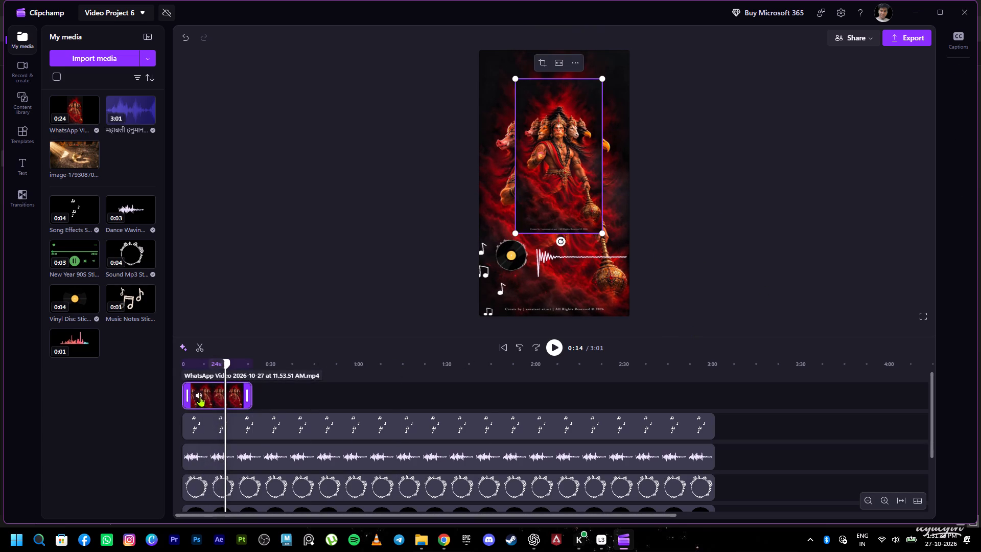
{"action": "left_click_drag", "start_coordinate": [248, 395], "coordinate": [281, 390]}
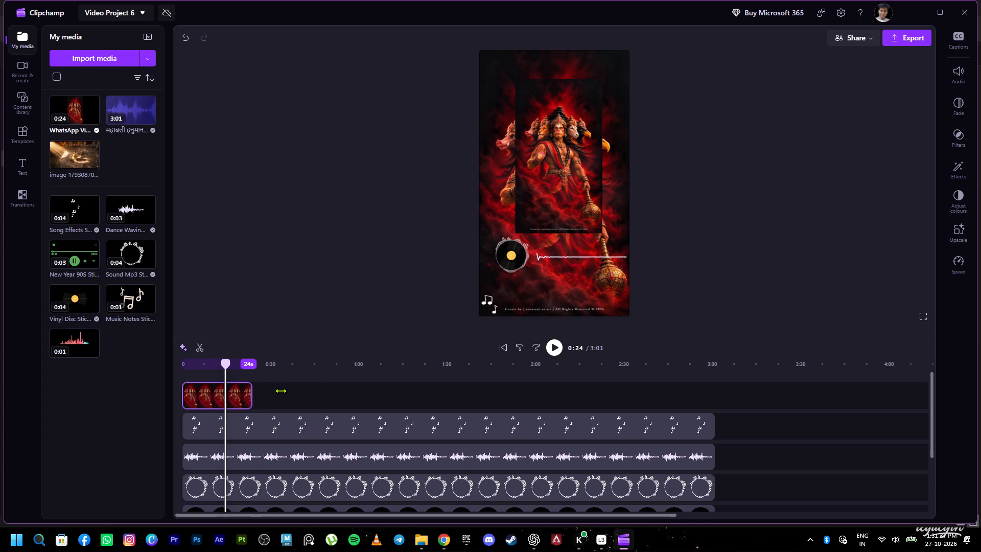
Fill the top track with seven pasted copies of the muted small Hanuman clip from 0:24, trimming the last to end at 3:01.
{"action": "left_click", "coordinate": [229, 395]}
{"action": "right_click", "coordinate": [229, 395]}
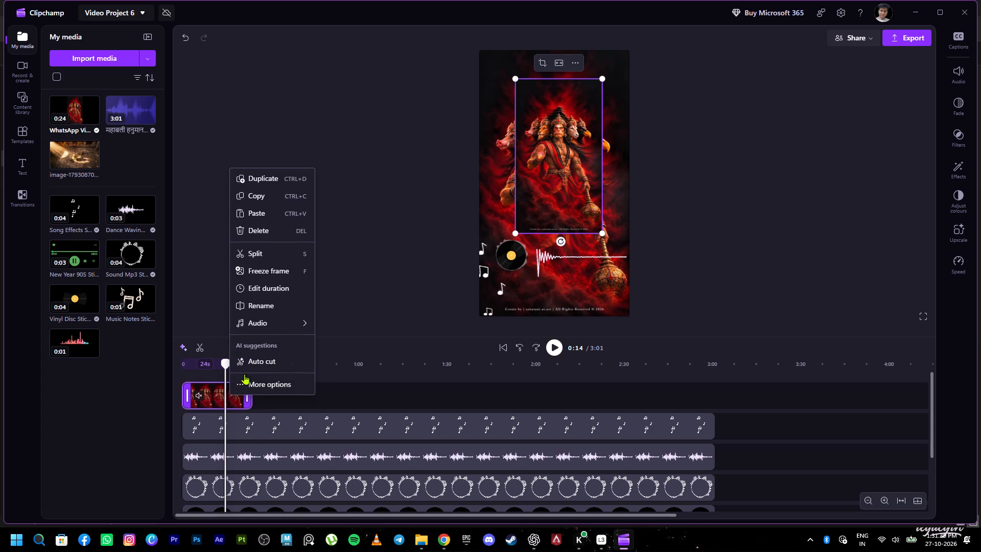
{"action": "left_click", "coordinate": [266, 196]}
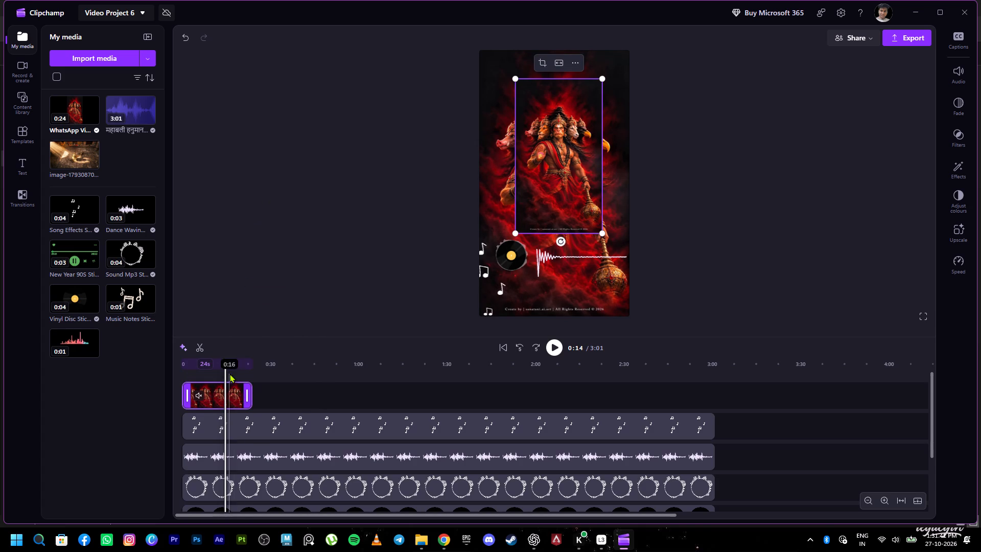
{"action": "left_click_drag", "start_coordinate": [226, 361], "coordinate": [253, 361]}
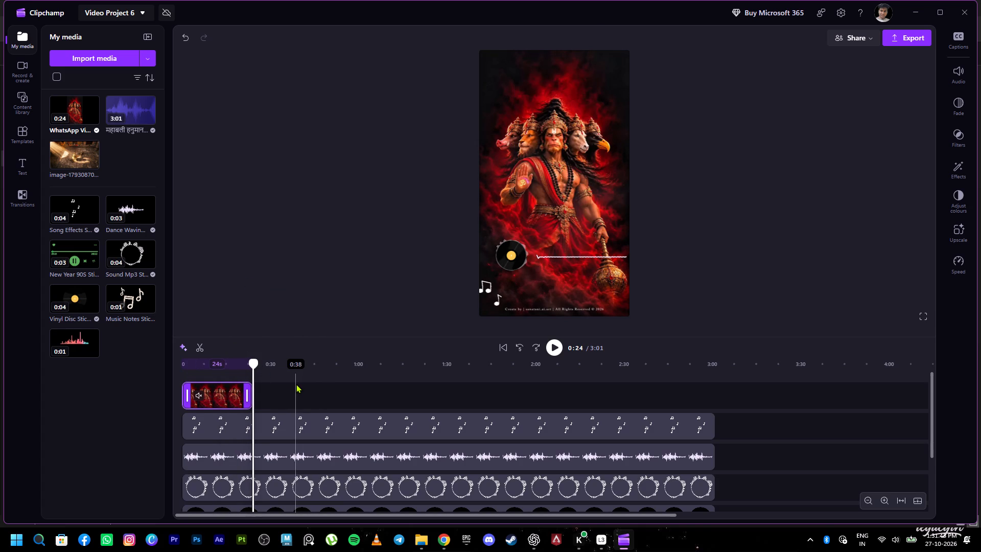
{"action": "key", "text": "ctrl+v"}
{"action": "key", "text": "ctrl+v"}
{"action": "key", "text": "ctrl+v"}
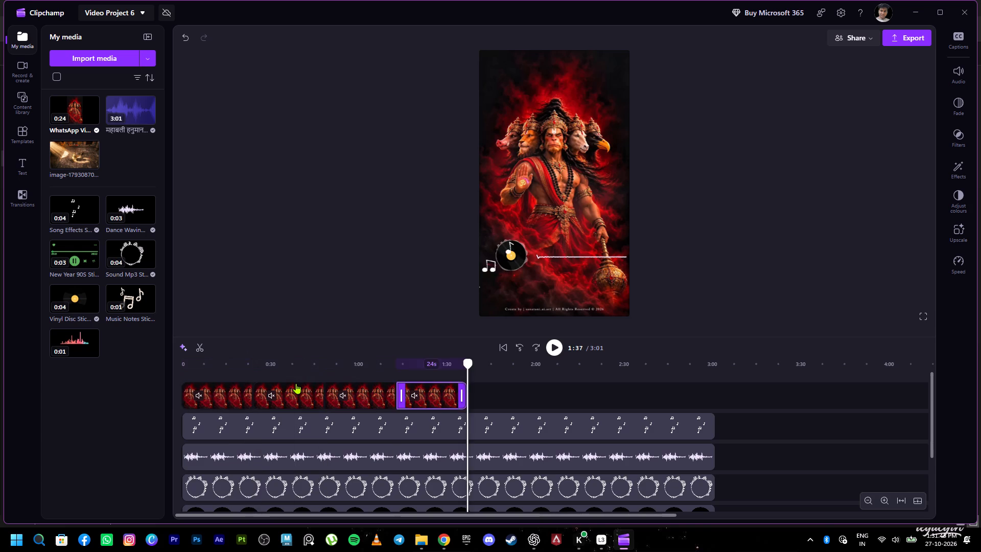
{"action": "key", "text": "ctrl+v"}
{"action": "key", "text": "ctrl+v"}
{"action": "key", "text": "ctrl+v"}
{"action": "key", "text": "ctrl+v"}
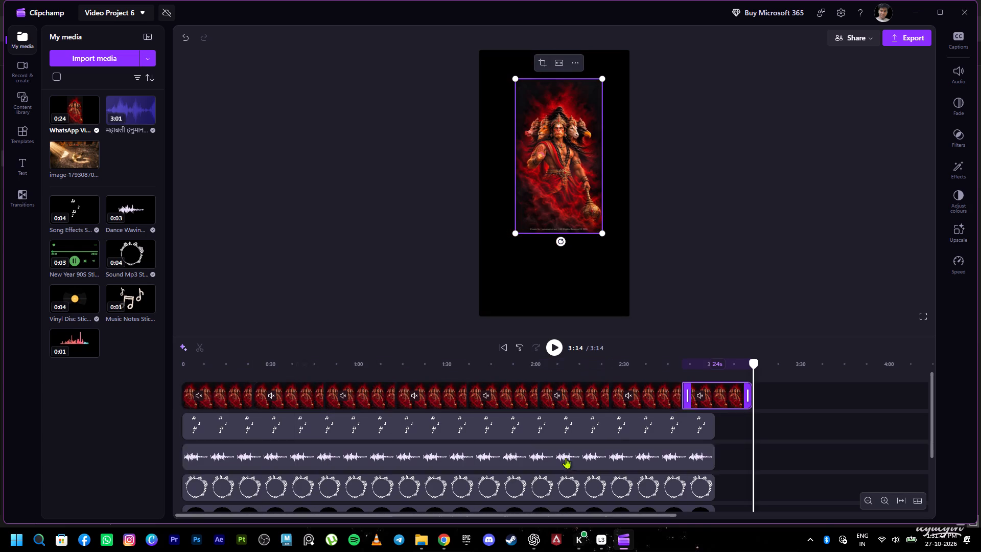
{"action": "left_click_drag", "start_coordinate": [749, 395], "coordinate": [713, 396]}
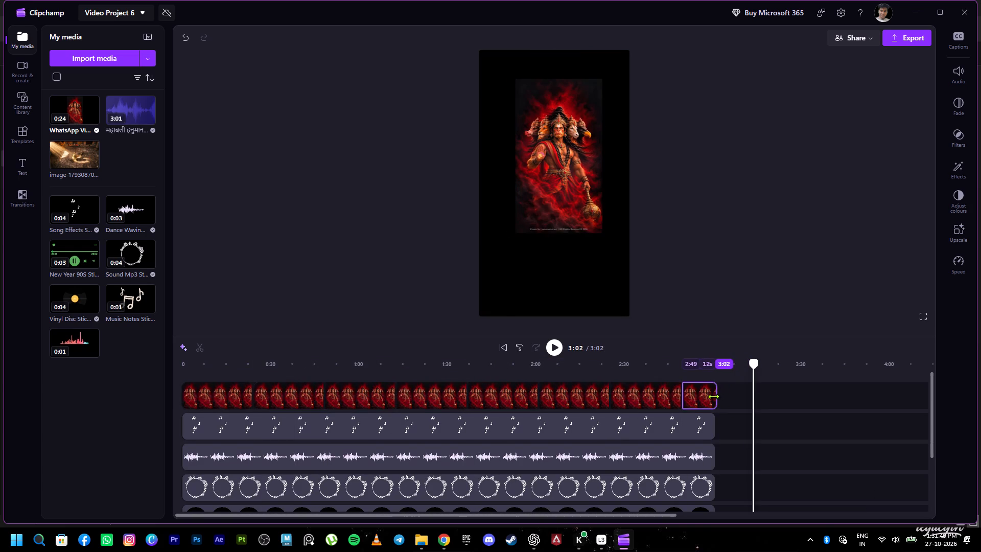
{"action": "left_click_drag", "start_coordinate": [713, 396], "coordinate": [712, 396]}
Apply the Blur effect to the first full-frame Hanuman clip above the audio track, with the blur amount at its minimum.
{"action": "left_click_drag", "start_coordinate": [712, 359], "coordinate": [686, 360]}
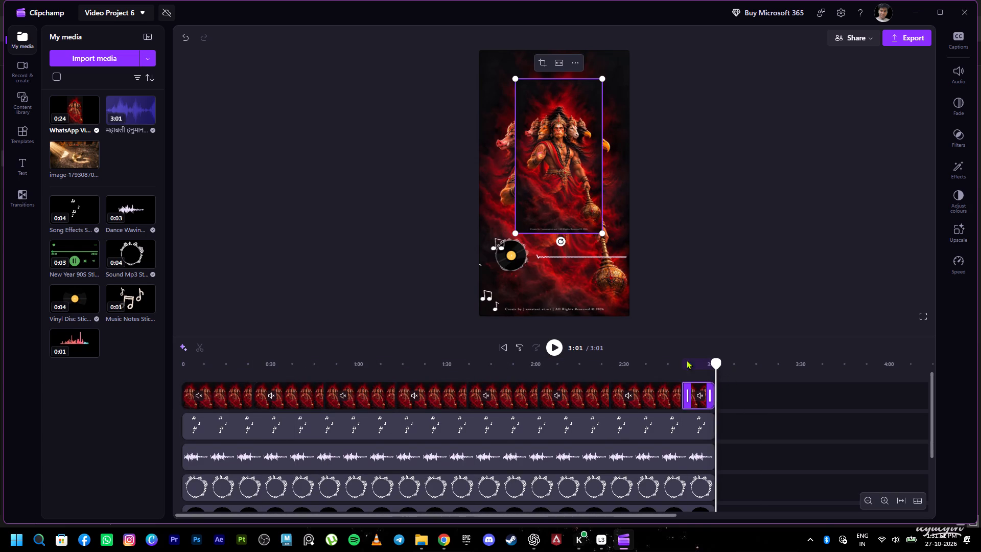
{"action": "left_click_drag", "start_coordinate": [686, 360], "coordinate": [219, 378]}
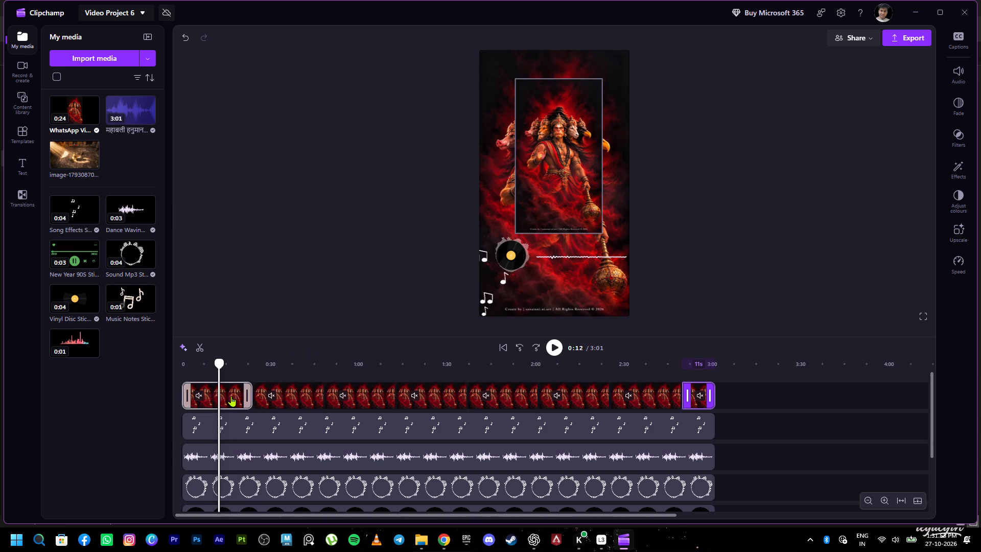
{"action": "left_click", "coordinate": [231, 397]}
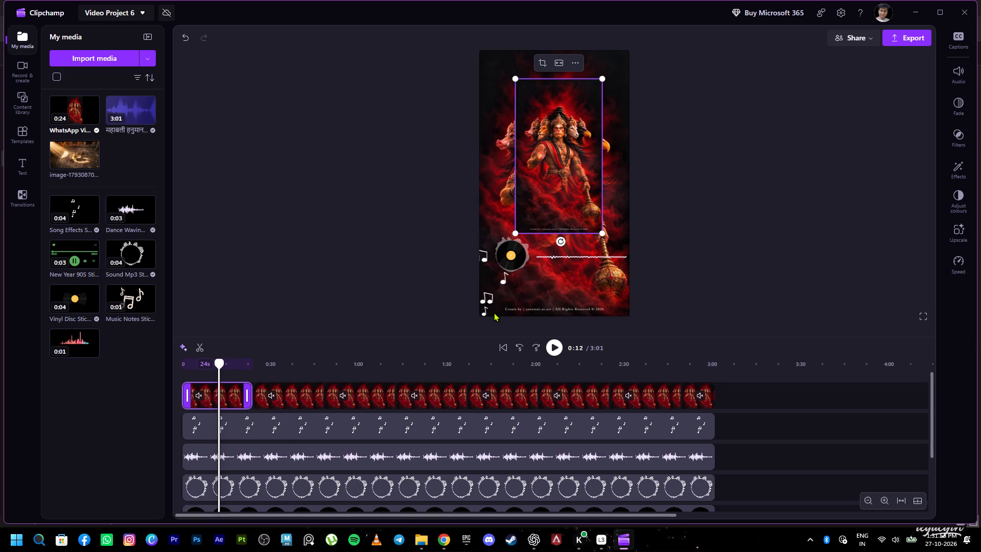
{"action": "scroll", "coordinate": [375, 456], "scroll_direction": "down", "scroll_amount": 3}
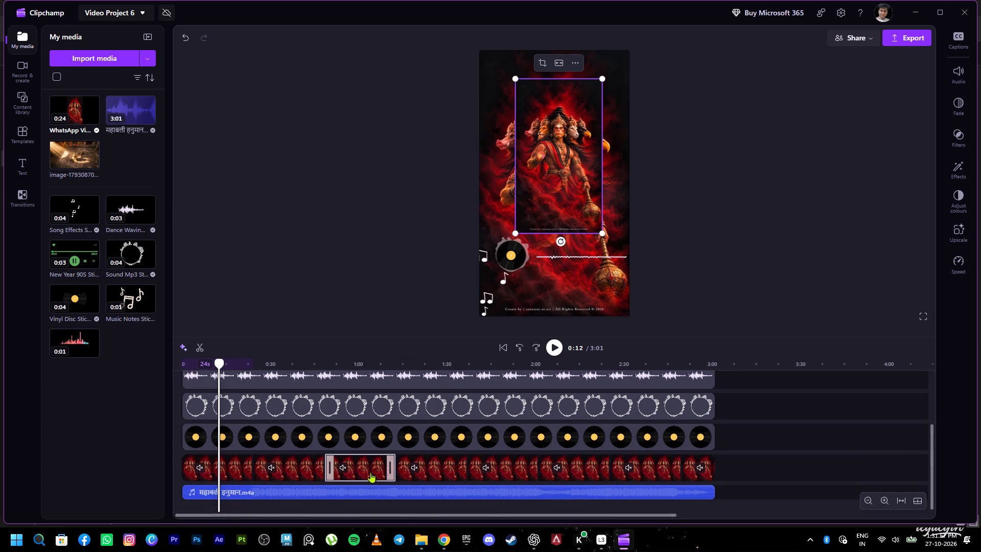
{"action": "left_click", "coordinate": [229, 463]}
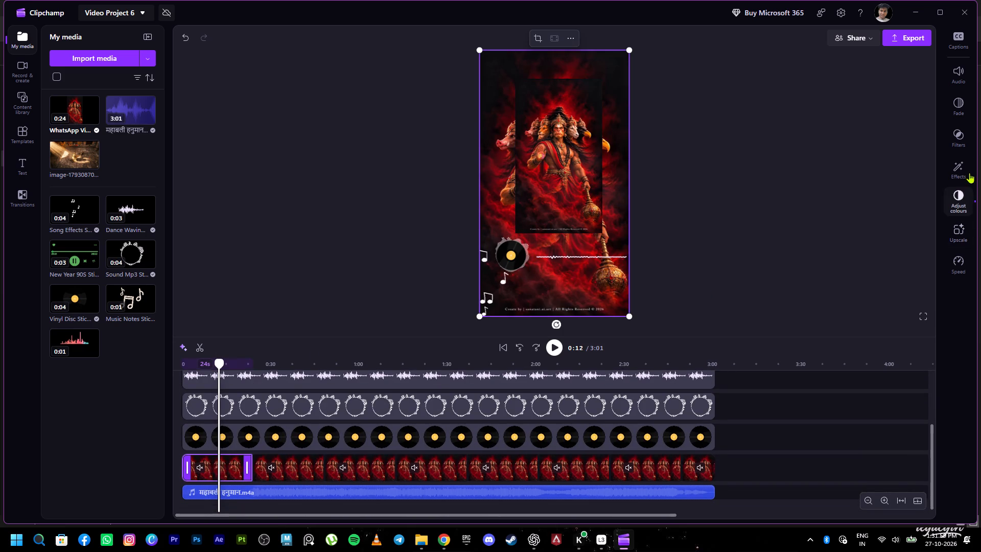
{"action": "left_click", "coordinate": [963, 166]}
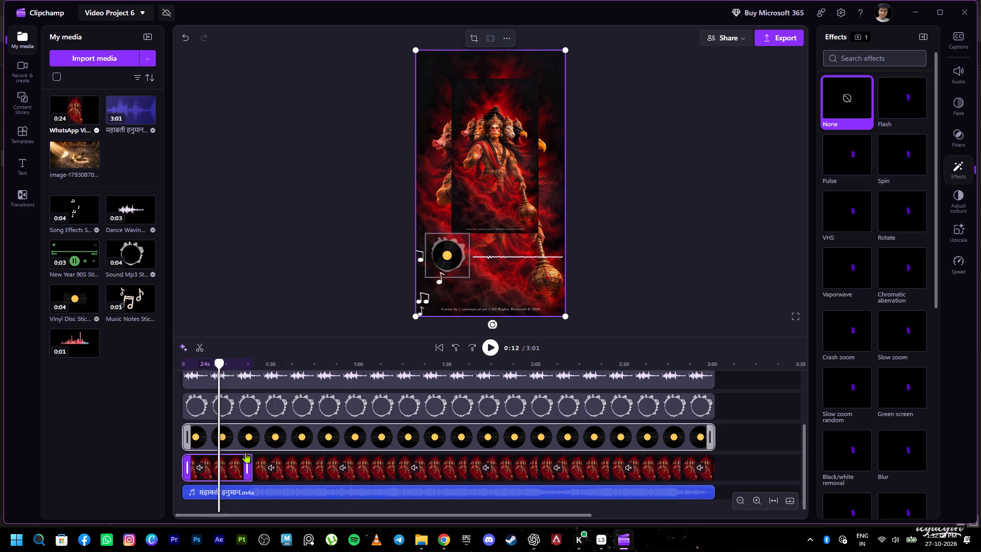
{"action": "left_click", "coordinate": [234, 460]}
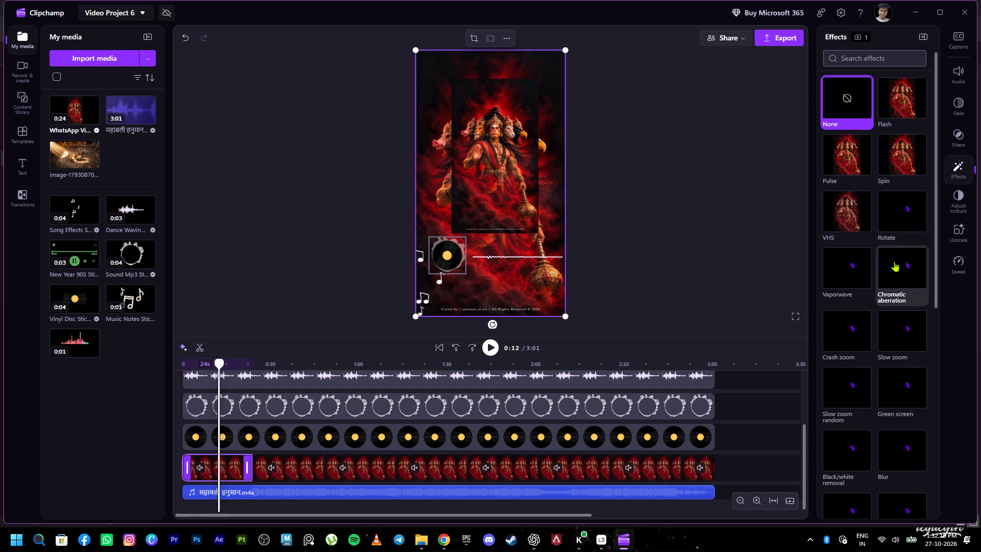
{"action": "scroll", "coordinate": [894, 261], "scroll_direction": "down", "scroll_amount": 1}
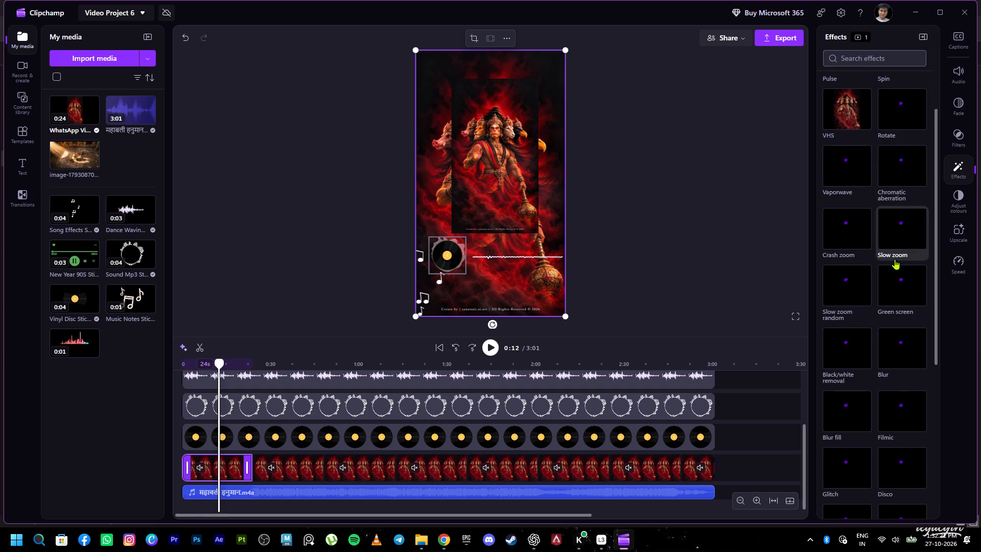
{"action": "left_click", "coordinate": [910, 354]}
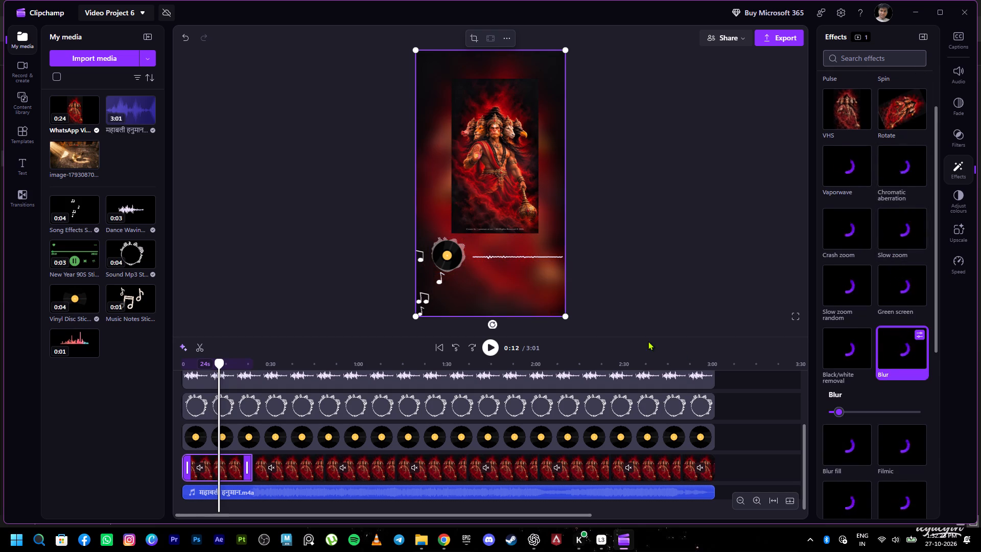
{"action": "left_click_drag", "start_coordinate": [842, 412], "coordinate": [838, 412]}
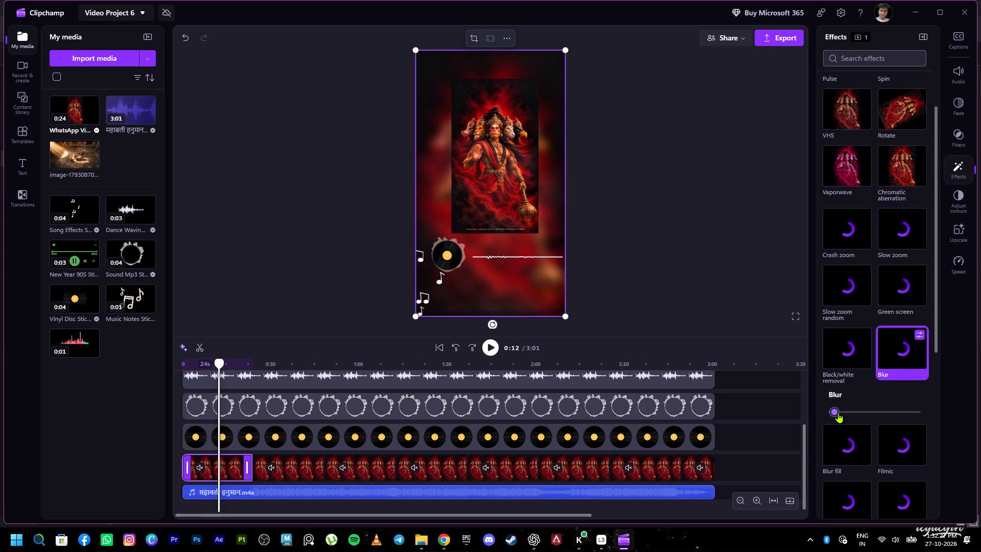
{"action": "left_click_drag", "start_coordinate": [838, 412], "coordinate": [835, 413]}
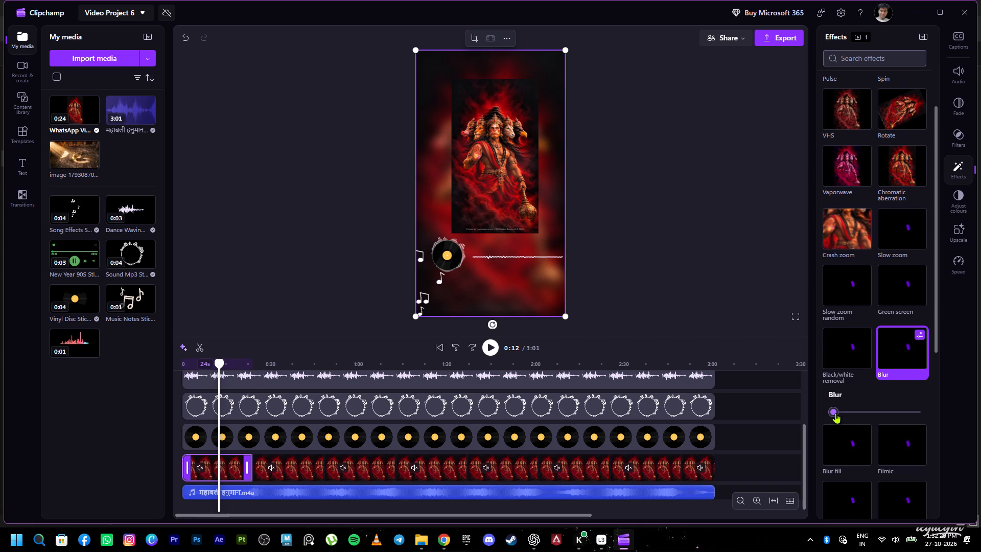
{"action": "left_click_drag", "start_coordinate": [835, 413], "coordinate": [818, 416]}
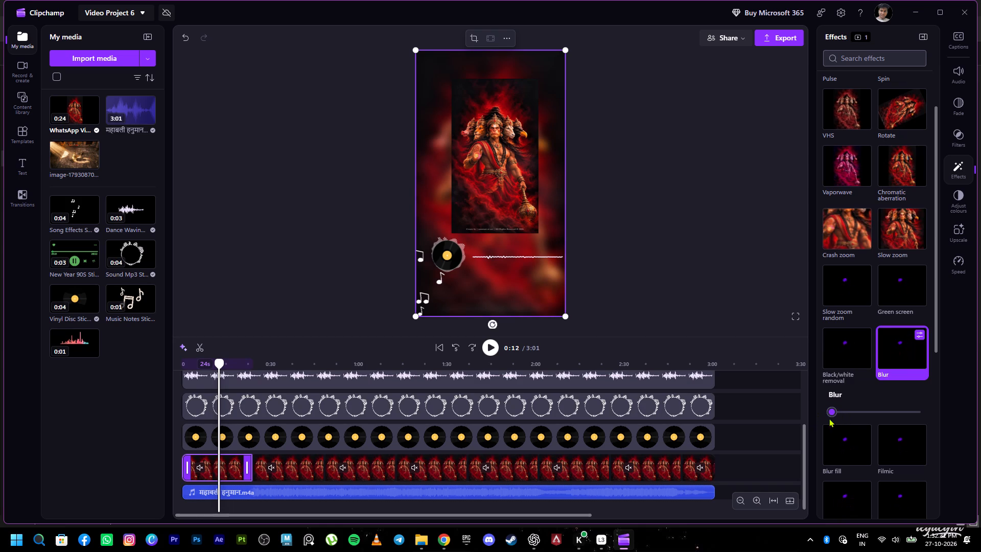
Delete the seven unblurred full-frame Hanuman clips that follow the blurred first clip.
{"action": "left_click", "coordinate": [290, 467]}
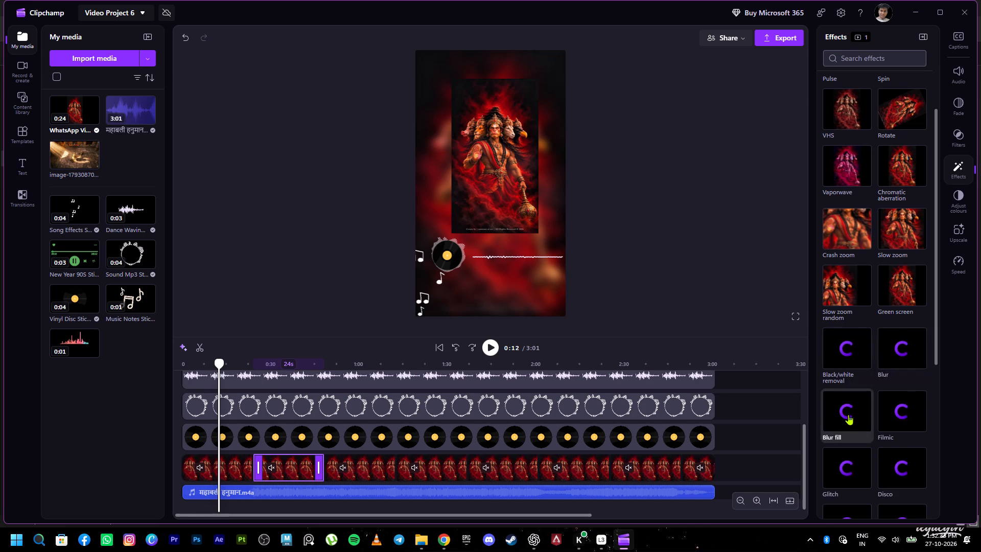
{"action": "left_click_drag", "start_coordinate": [743, 467], "coordinate": [460, 464]}
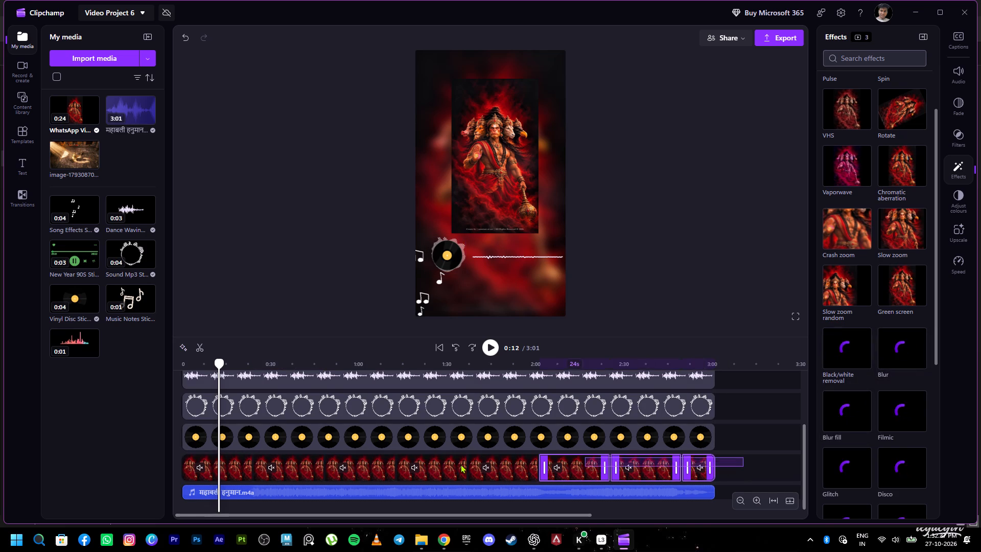
{"action": "left_click_drag", "start_coordinate": [460, 464], "coordinate": [284, 465]}
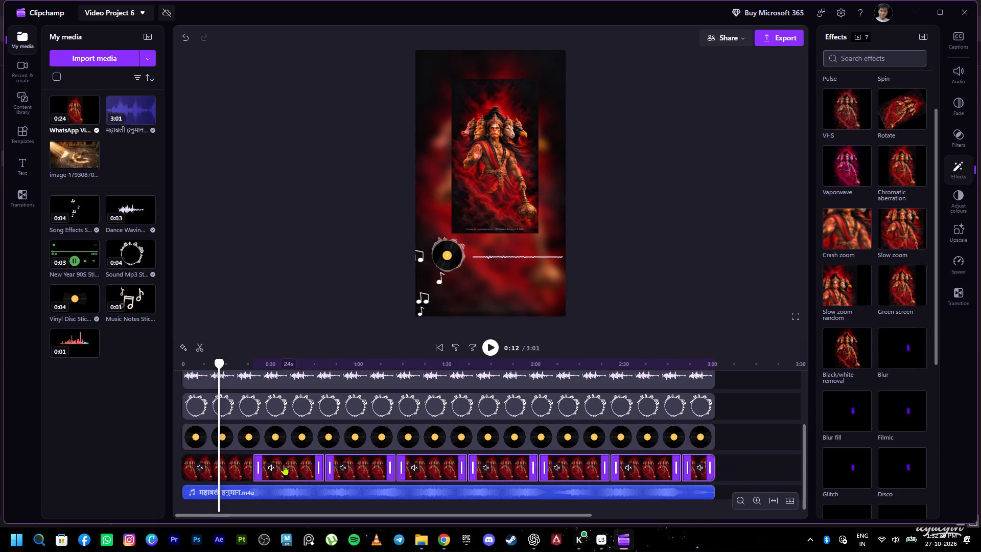
{"action": "key", "text": "Delete"}
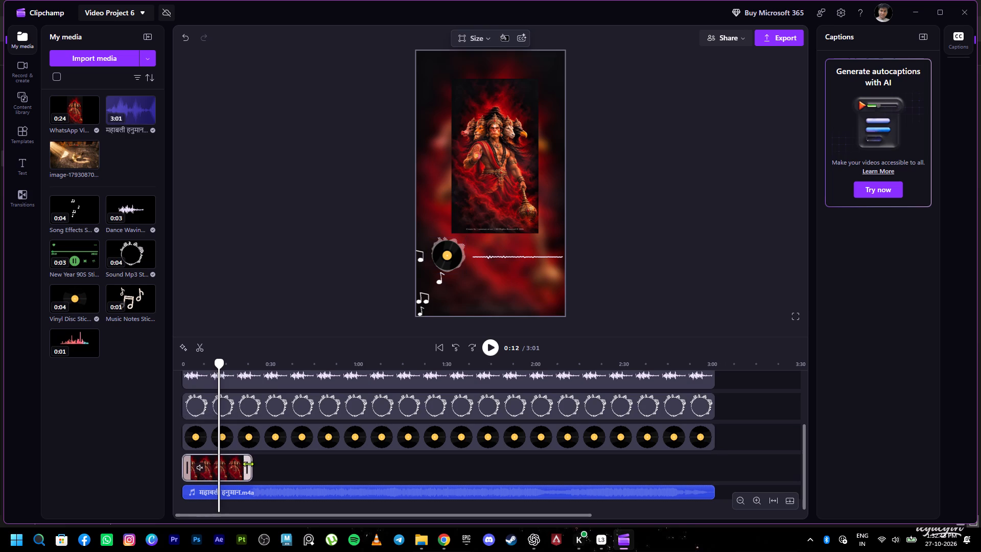
Copy the blurred full-frame Hanuman clip and paste seven copies end to end, starting at about 0:23.
{"action": "left_click", "coordinate": [234, 468]}
{"action": "right_click", "coordinate": [234, 468]}
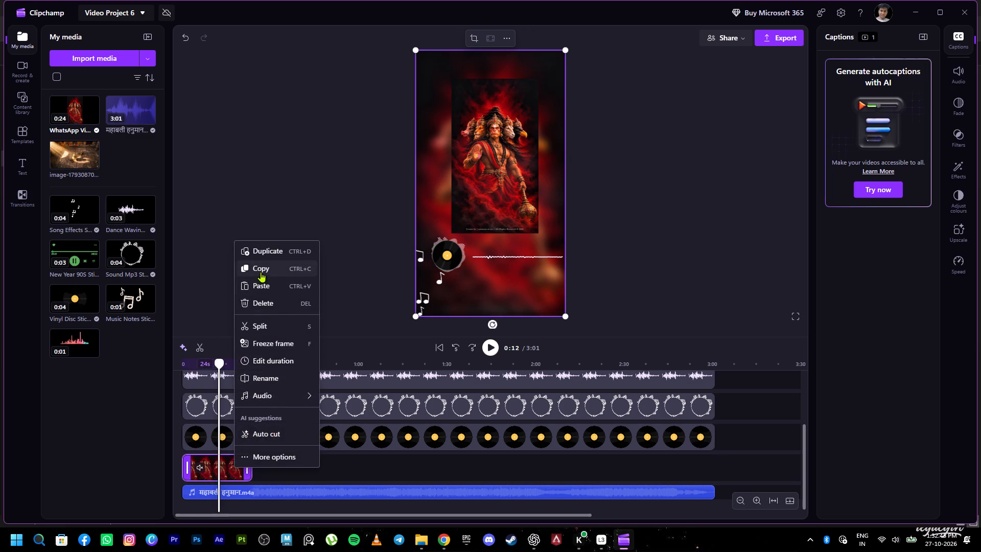
{"action": "left_click", "coordinate": [261, 271]}
{"action": "left_click_drag", "start_coordinate": [219, 359], "coordinate": [248, 360]}
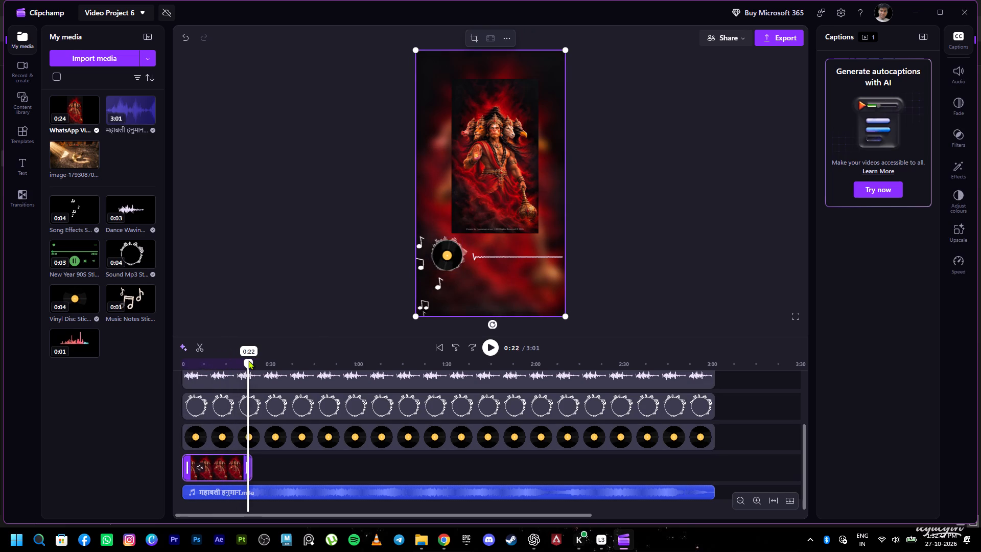
{"action": "left_click_drag", "start_coordinate": [248, 360], "coordinate": [251, 359]}
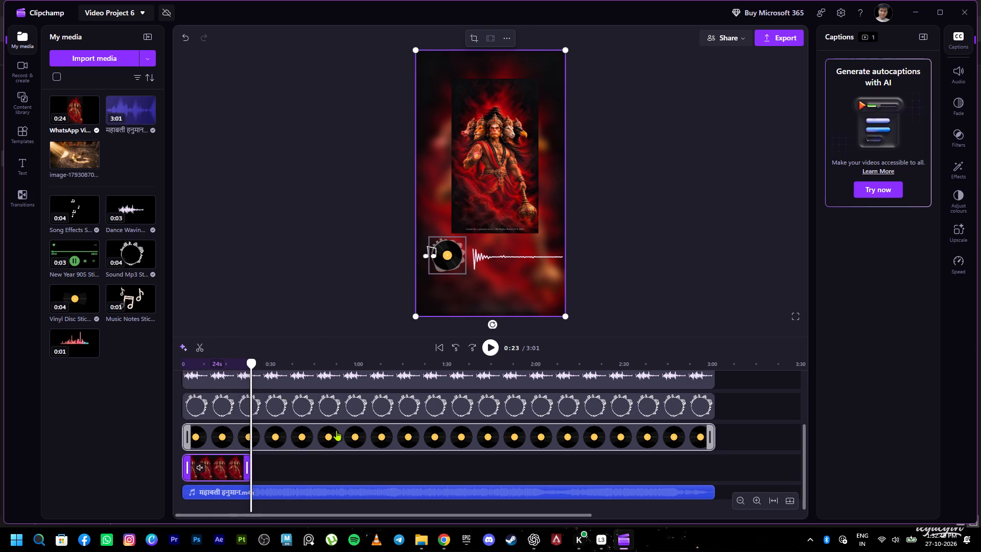
{"action": "key", "text": "ctrl+v"}
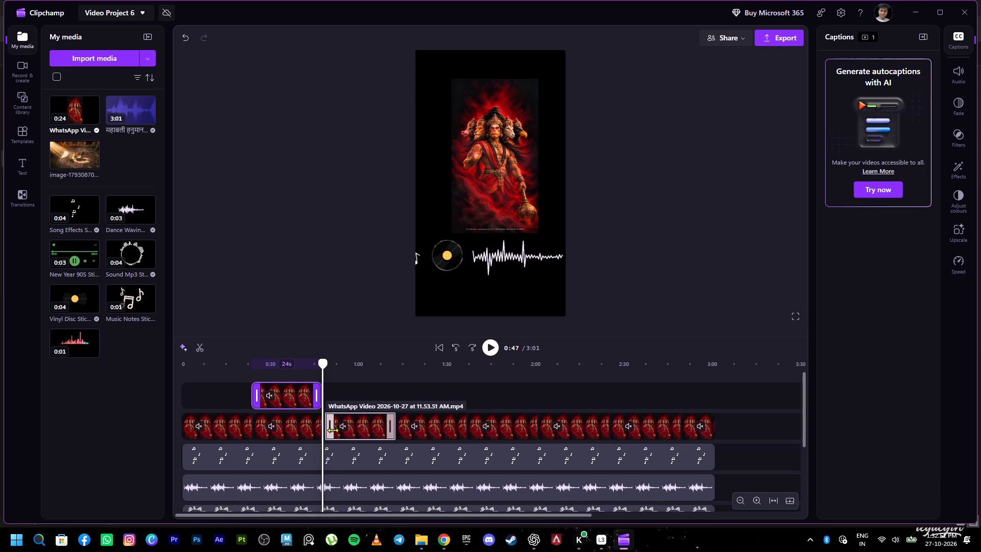
{"action": "key", "text": "ctrl+v"}
{"action": "key", "text": "ctrl+v"}
{"action": "key", "text": "ctrl+v"}
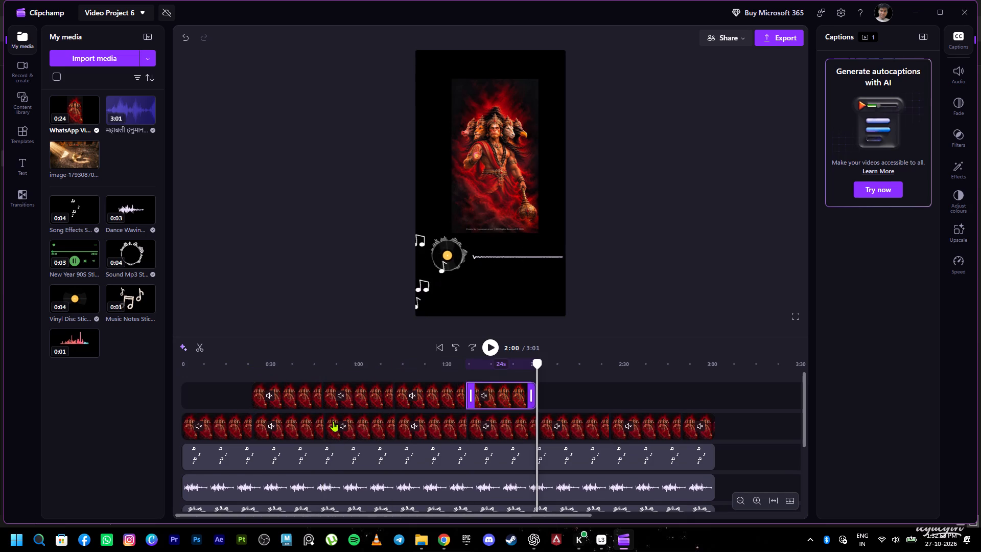
{"action": "key", "text": "ctrl+v"}
{"action": "key", "text": "ctrl+v"}
{"action": "key", "text": "ctrl+v"}
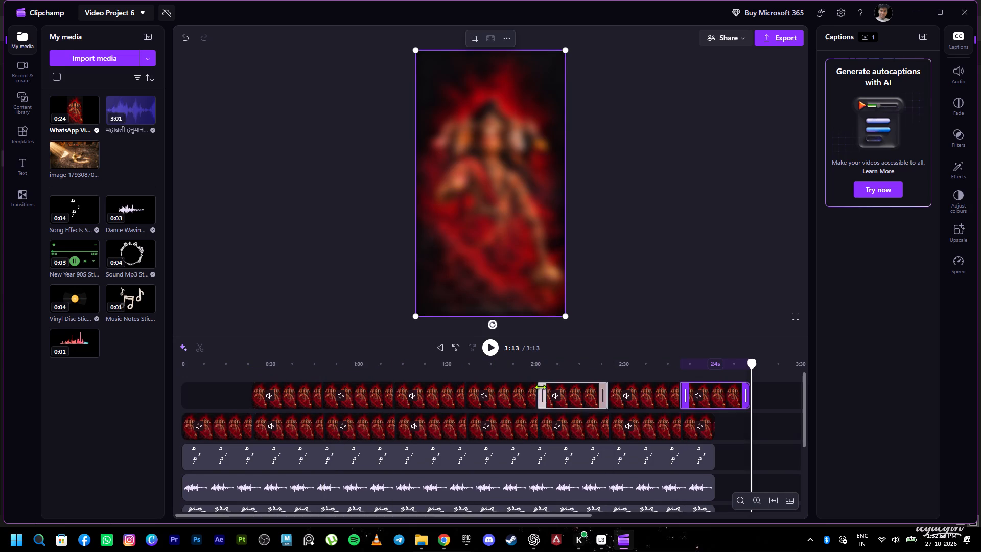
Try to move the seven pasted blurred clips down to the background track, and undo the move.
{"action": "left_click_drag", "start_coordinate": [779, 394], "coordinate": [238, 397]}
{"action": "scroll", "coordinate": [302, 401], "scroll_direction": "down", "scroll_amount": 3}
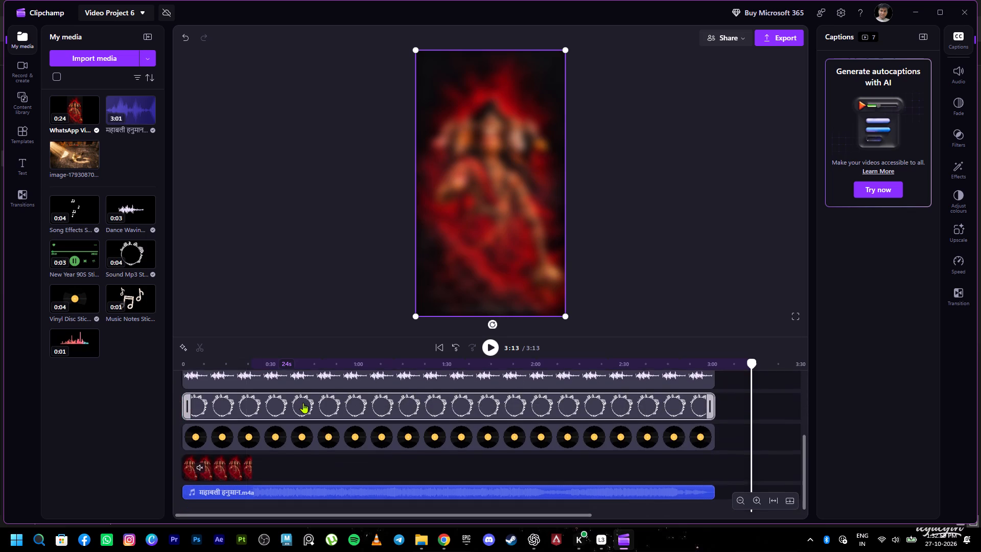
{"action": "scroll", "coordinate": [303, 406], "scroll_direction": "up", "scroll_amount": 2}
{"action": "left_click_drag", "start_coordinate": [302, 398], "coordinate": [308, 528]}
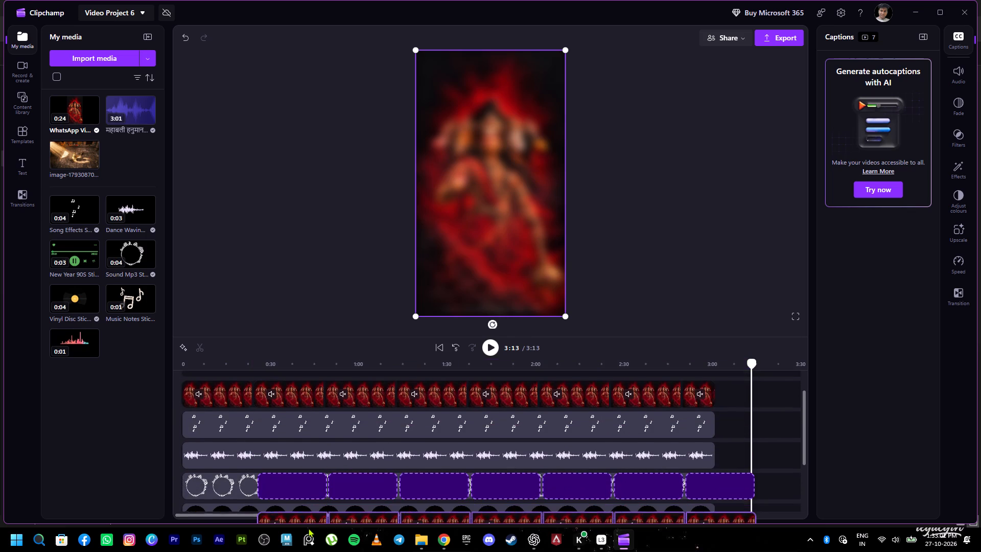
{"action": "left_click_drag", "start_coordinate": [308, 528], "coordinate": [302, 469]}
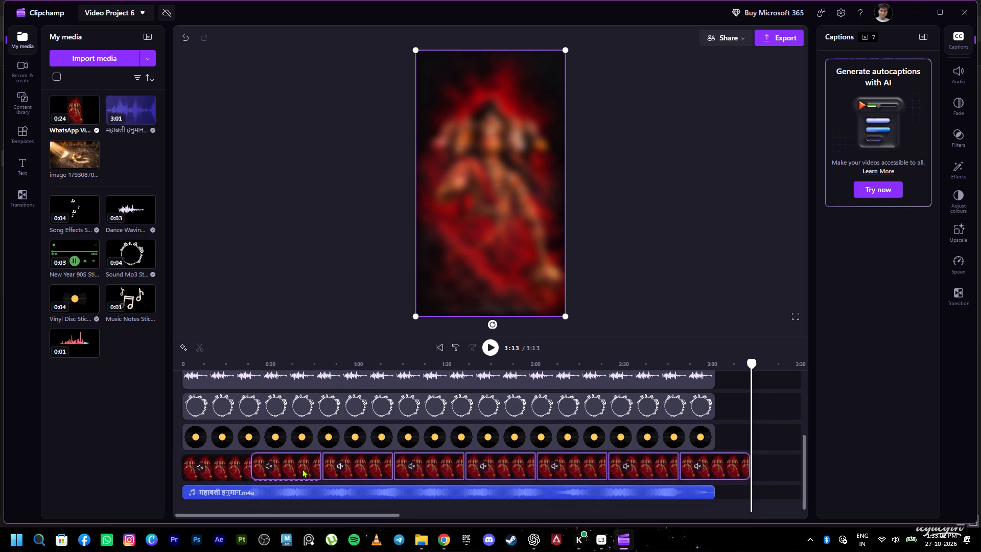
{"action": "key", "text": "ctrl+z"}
Move the seven blurred copies onto one background track above the audio, directly behind the original blurred clip starting at 0:00.
{"action": "scroll", "coordinate": [335, 418], "scroll_direction": "up", "scroll_amount": 2}
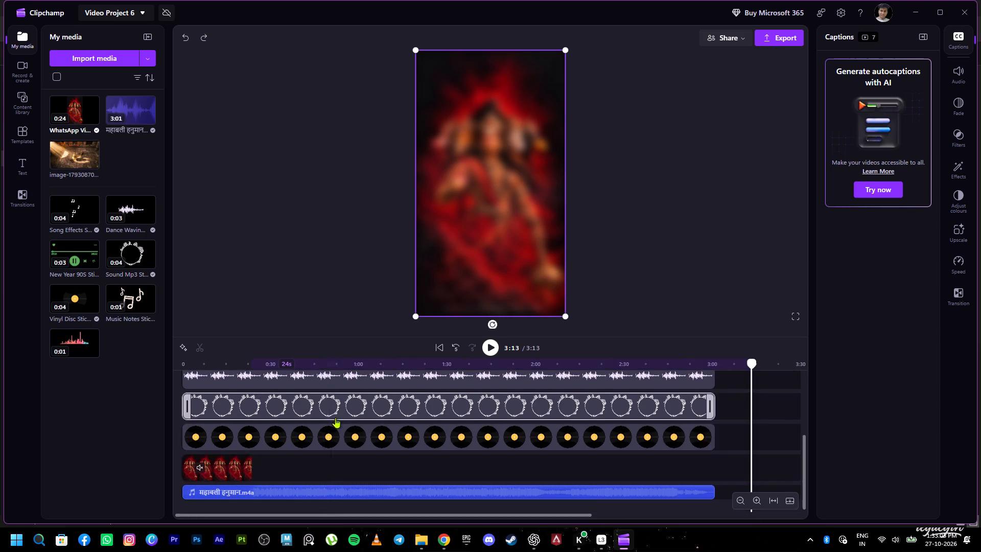
{"action": "scroll", "coordinate": [335, 418], "scroll_direction": "up", "scroll_amount": 2}
{"action": "left_click_drag", "start_coordinate": [300, 392], "coordinate": [329, 539]}
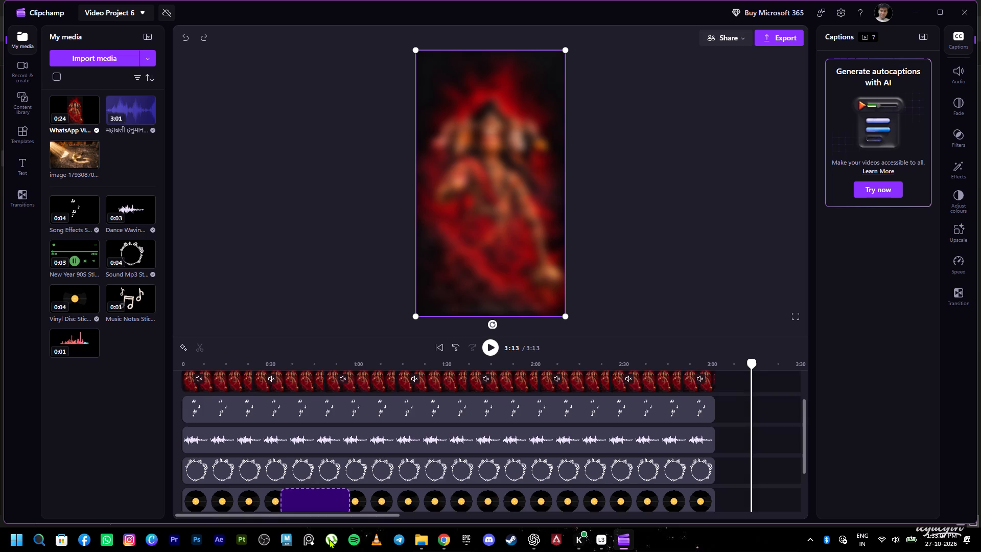
{"action": "left_click_drag", "start_coordinate": [329, 539], "coordinate": [308, 465]}
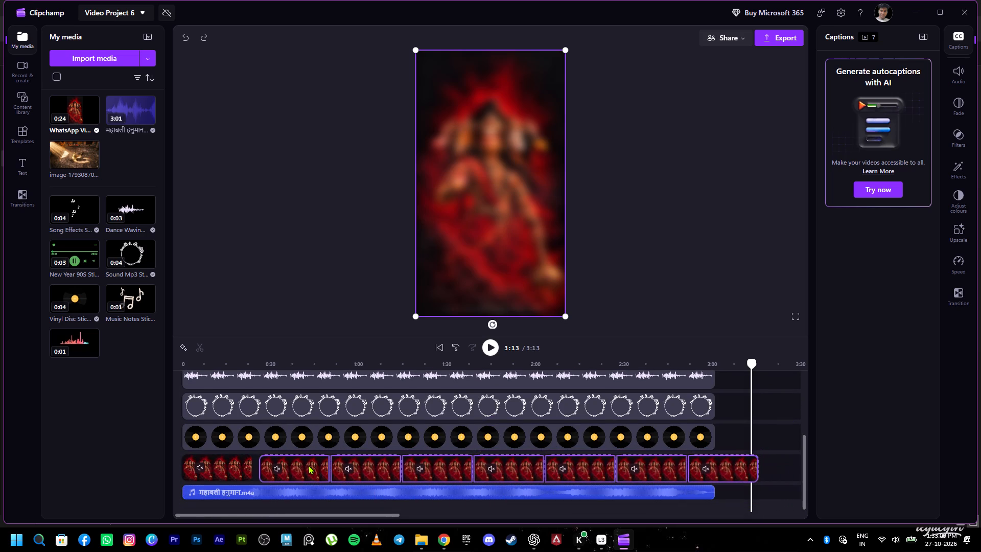
{"action": "left_click_drag", "start_coordinate": [308, 465], "coordinate": [300, 464]}
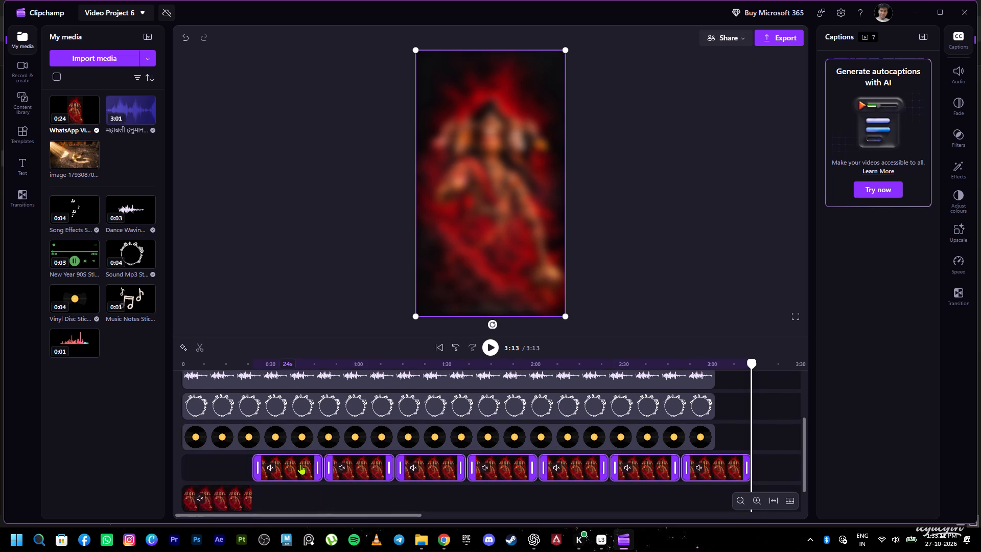
{"action": "left_click_drag", "start_coordinate": [296, 465], "coordinate": [293, 488]}
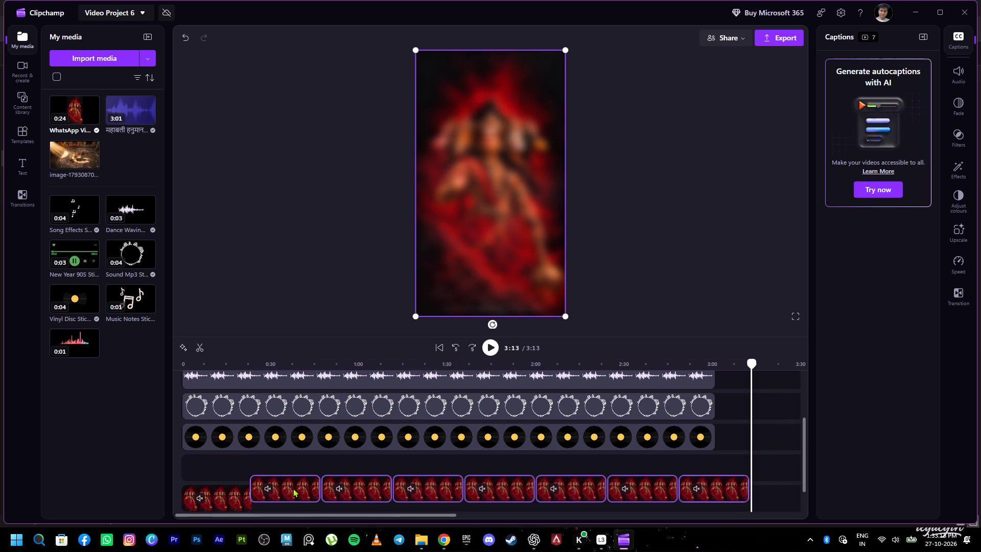
{"action": "left_click_drag", "start_coordinate": [293, 488], "coordinate": [292, 493]}
{"action": "left_click_drag", "start_coordinate": [231, 496], "coordinate": [226, 465]}
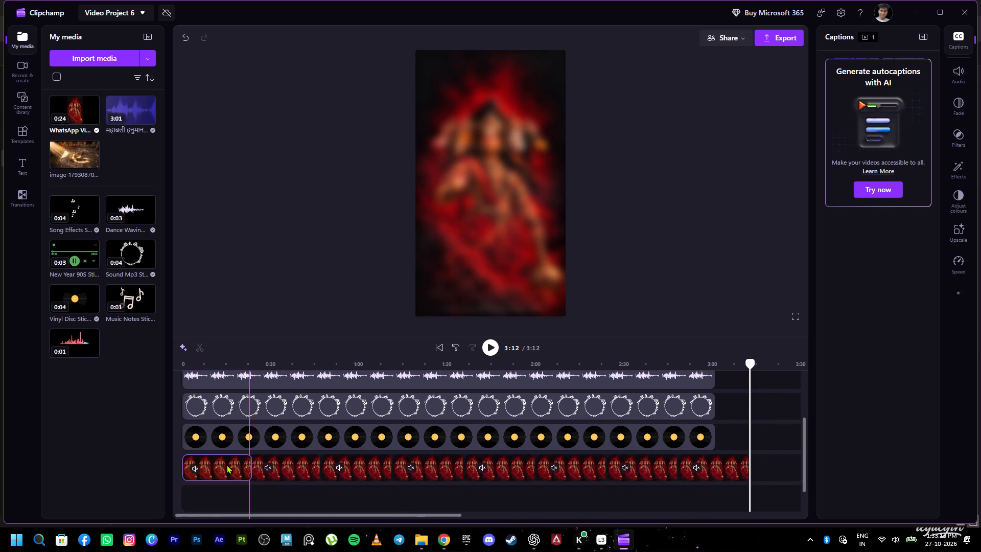
{"action": "left_click_drag", "start_coordinate": [226, 465], "coordinate": [226, 462]}
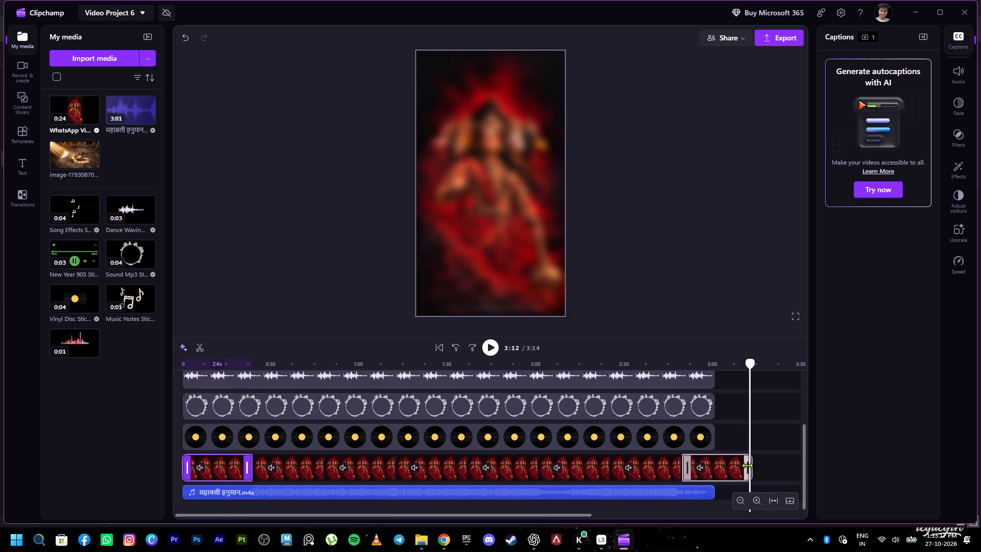
Trim the last blurred background clip to end at 3:01 with the audio.
{"action": "left_click_drag", "start_coordinate": [747, 465], "coordinate": [708, 464]}
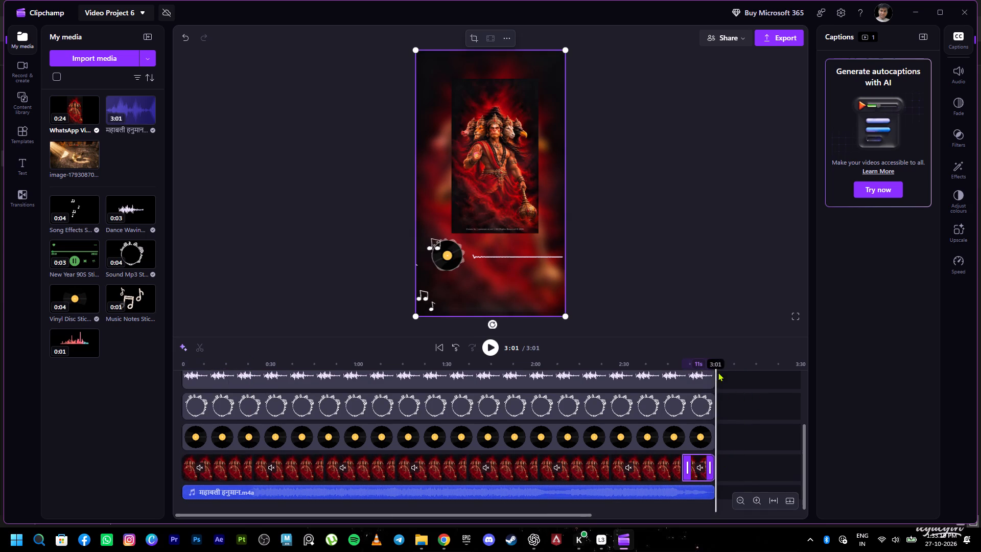
Return the playhead to 0:02 and check the small Hanuman overlay and stickers against the blurred background.
{"action": "left_click_drag", "start_coordinate": [716, 365], "coordinate": [188, 410]}
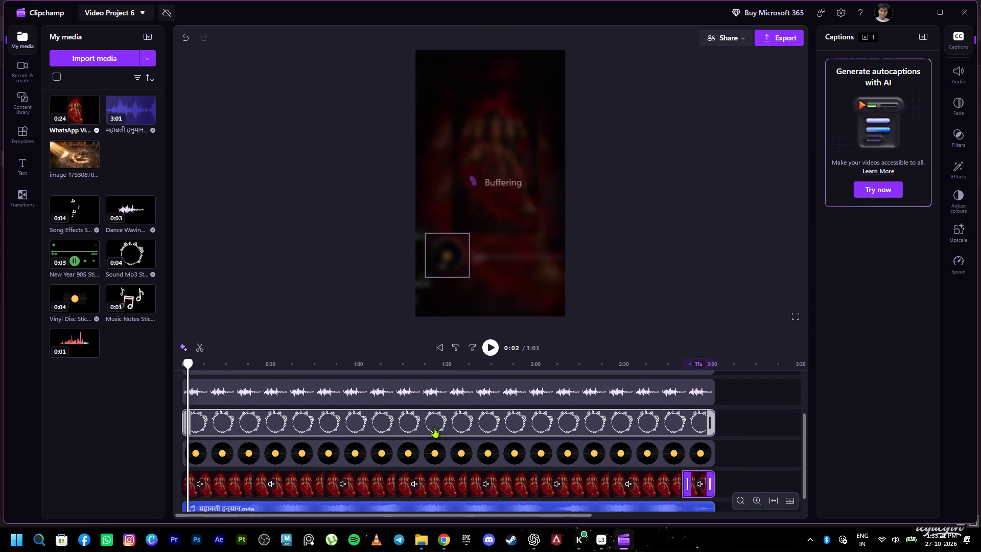
{"action": "scroll", "coordinate": [313, 428], "scroll_direction": "up", "scroll_amount": 8}
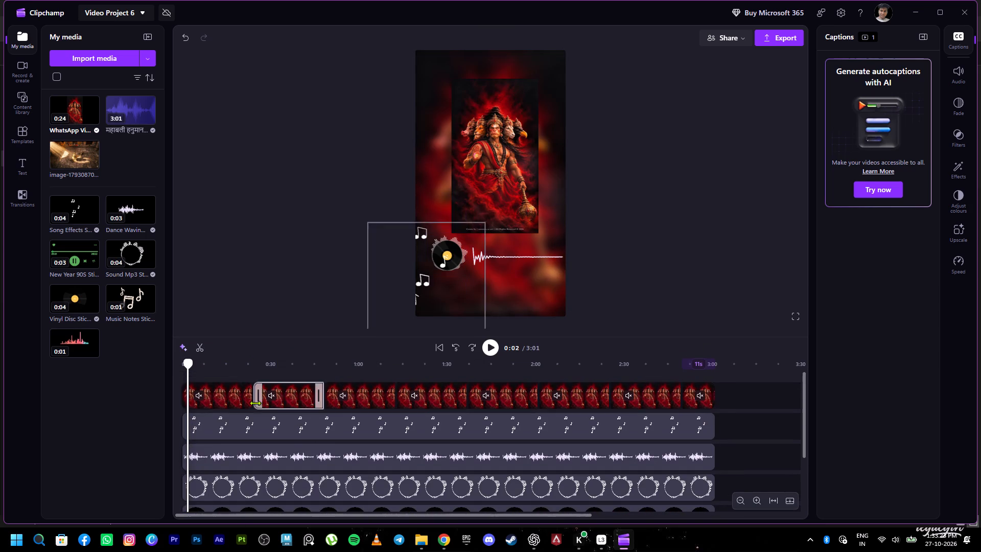
Select the first small Hanuman overlay clip and look through its context options for a way to add a border.
{"action": "left_click", "coordinate": [238, 398]}
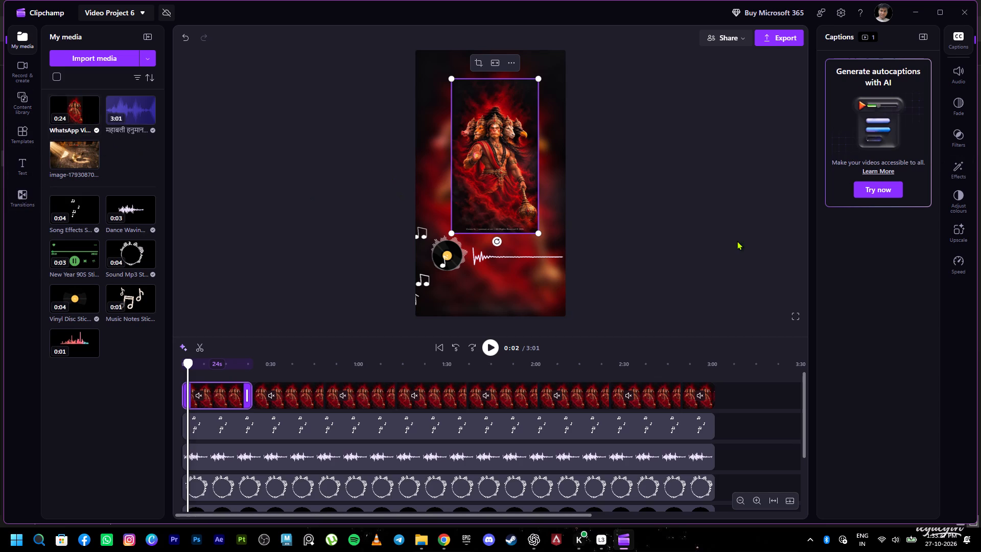
{"action": "left_click", "coordinate": [618, 243]}
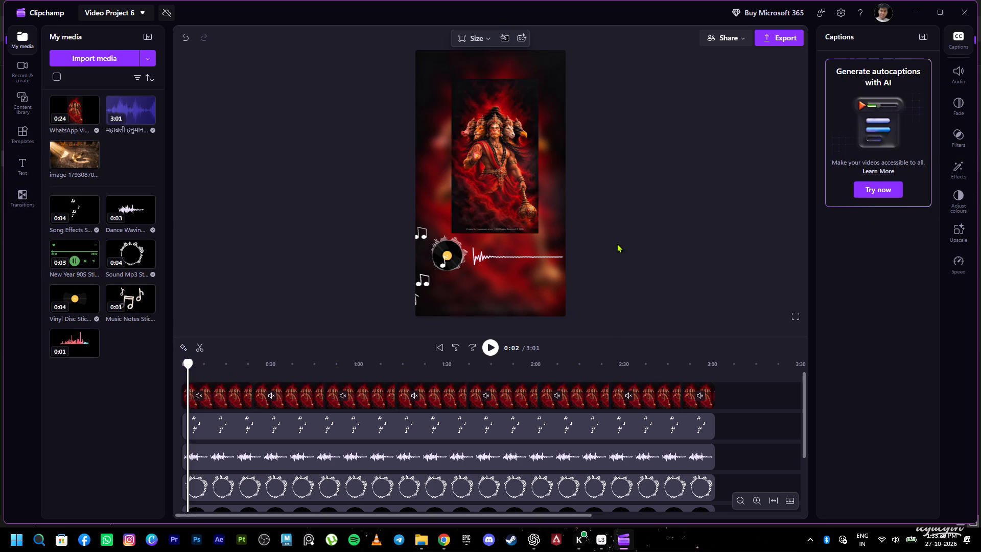
{"action": "left_click", "coordinate": [502, 157]}
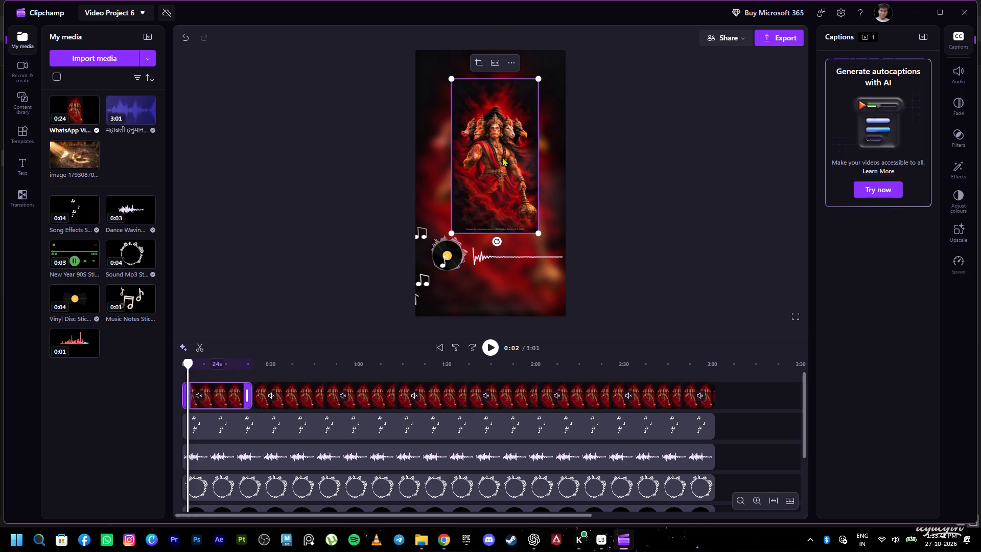
{"action": "right_click", "coordinate": [502, 157]}
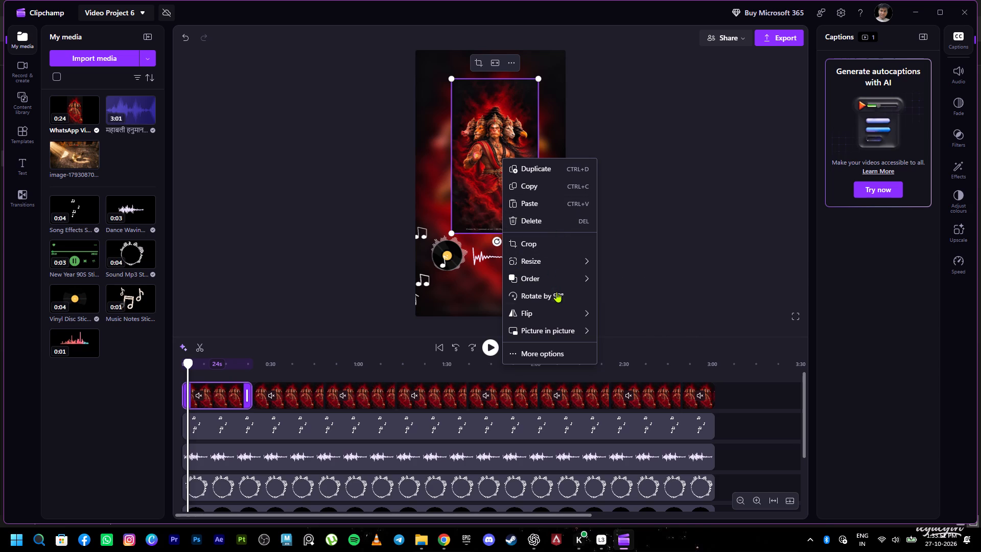
{"action": "left_click", "coordinate": [564, 350]}
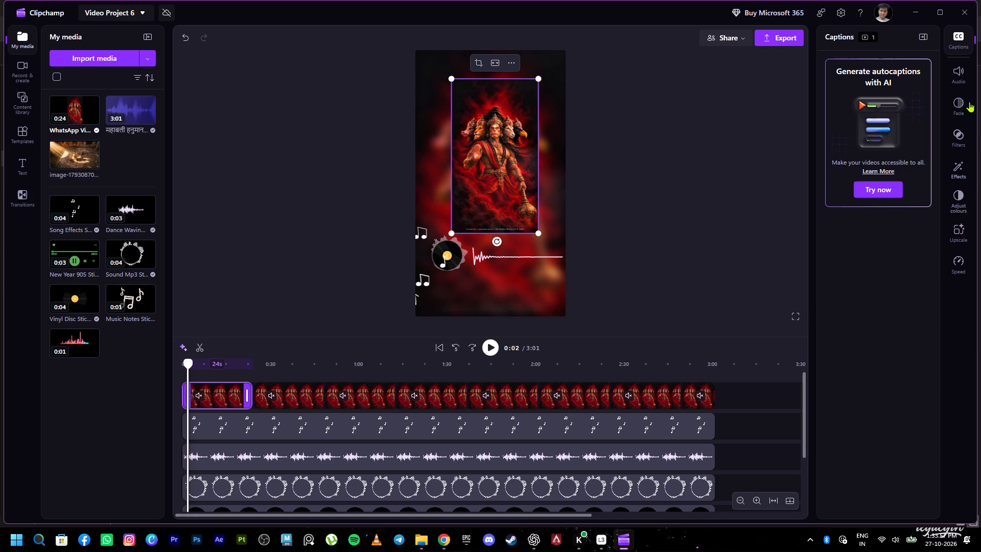
Look through the available filters and effects for a border for the small Hanuman overlay.
{"action": "left_click", "coordinate": [964, 102]}
{"action": "left_click", "coordinate": [965, 132]}
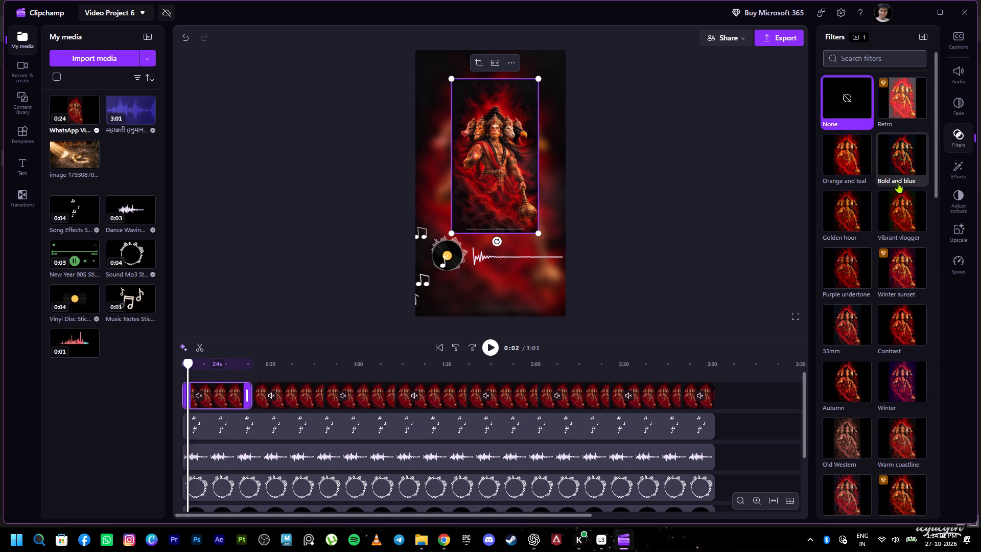
{"action": "scroll", "coordinate": [898, 180], "scroll_direction": "down", "scroll_amount": 4}
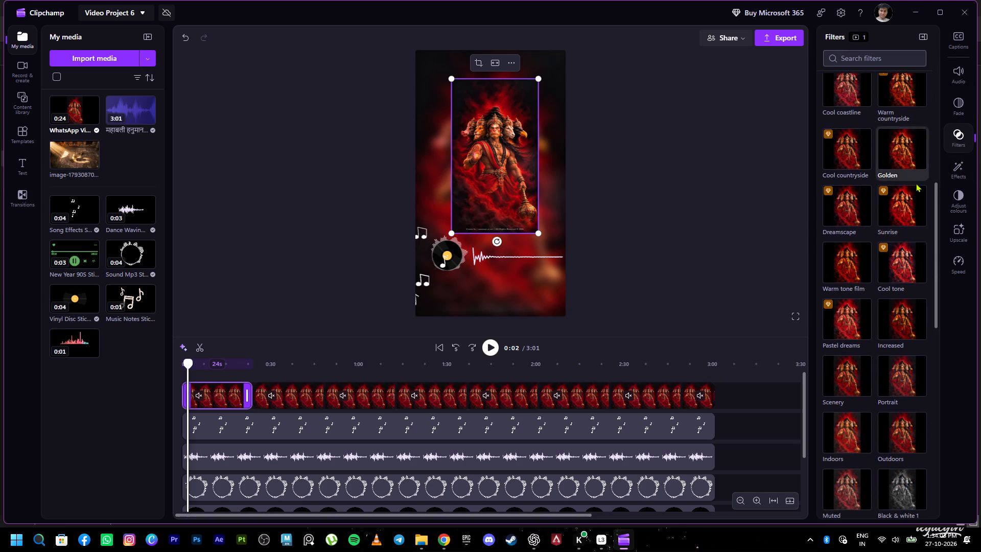
{"action": "left_click", "coordinate": [963, 172]}
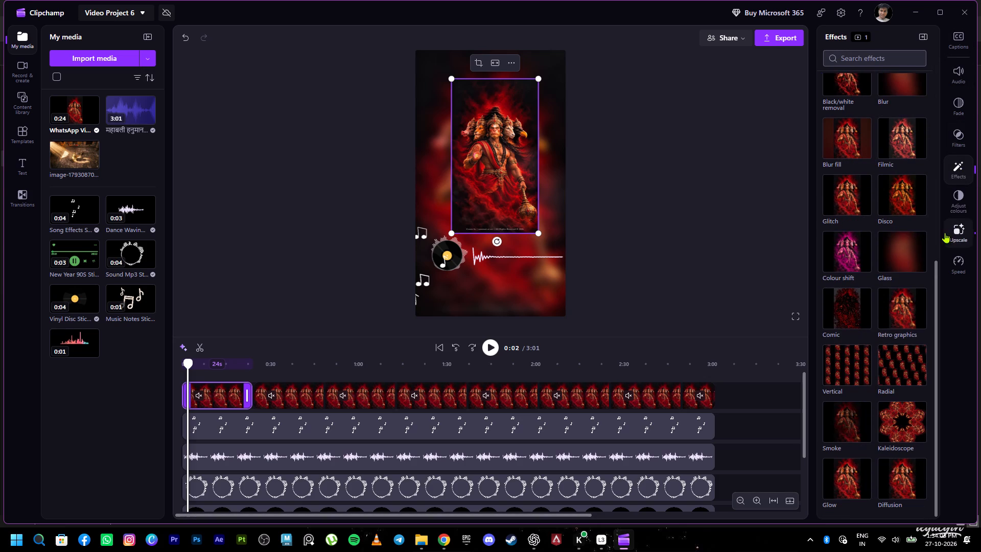
{"action": "scroll", "coordinate": [895, 213], "scroll_direction": "down", "scroll_amount": 2}
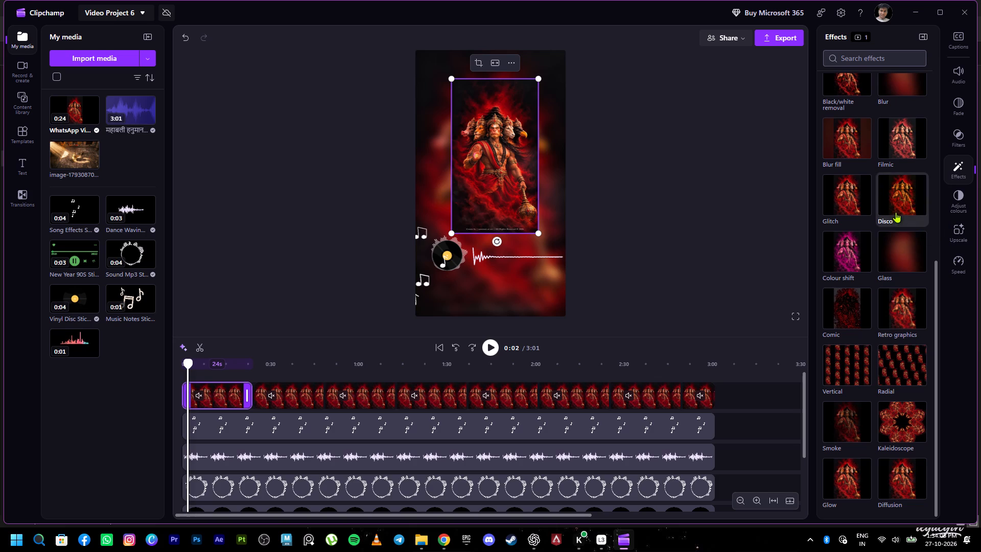
{"action": "scroll", "coordinate": [896, 212], "scroll_direction": "down", "scroll_amount": 2}
{"action": "scroll", "coordinate": [893, 286], "scroll_direction": "up", "scroll_amount": 10}
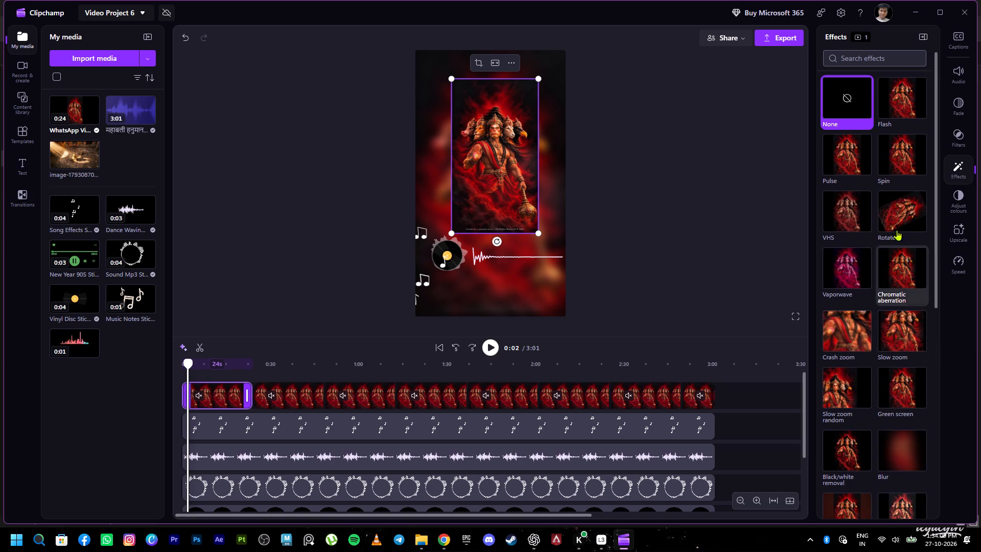
Search the effects for "boder", and go back to the filters.
{"action": "left_click", "coordinate": [882, 57]}
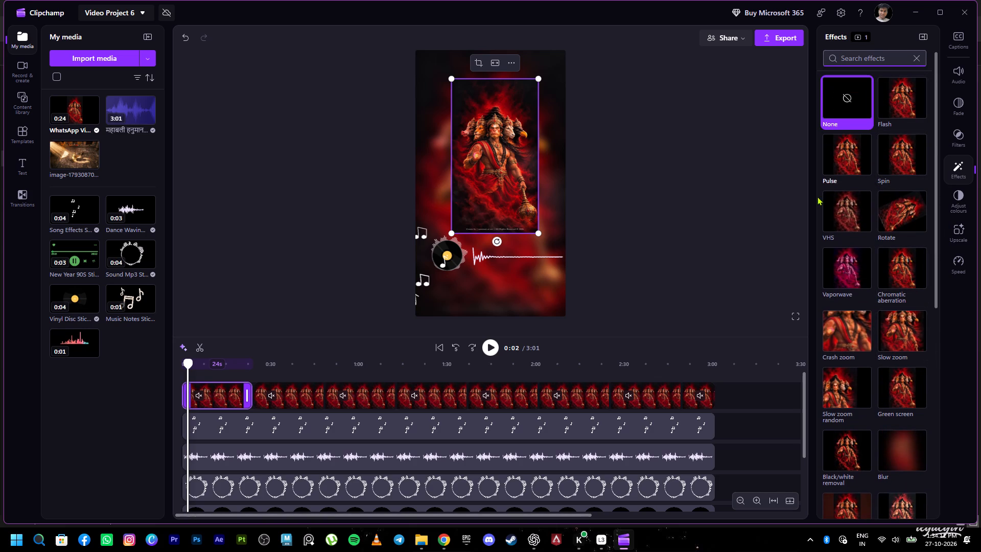
{"action": "type", "text": "bpde"}
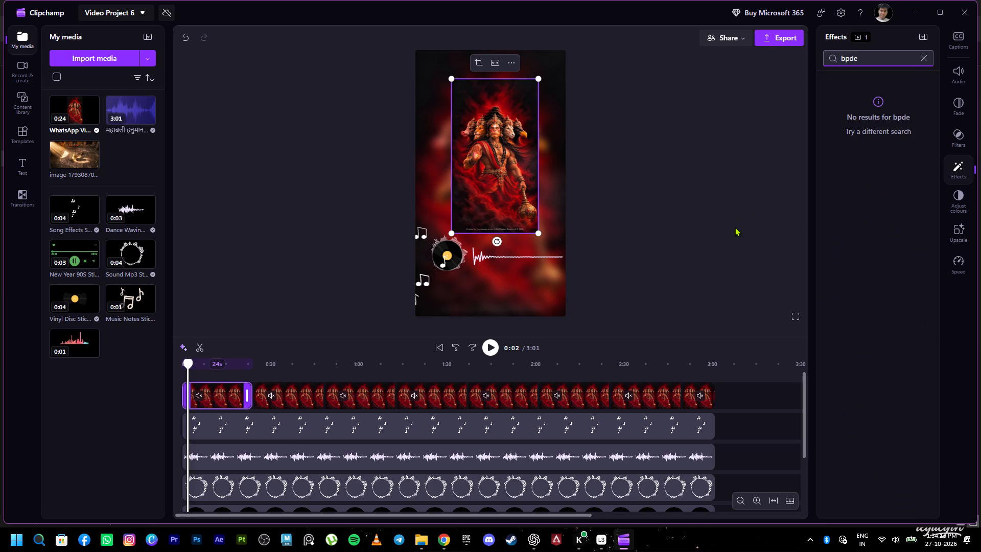
{"action": "key", "text": "BackSpace"}
{"action": "key", "text": "BackSpace"}
{"action": "key", "text": "BackSpace"}
{"action": "type", "text": "oder"}
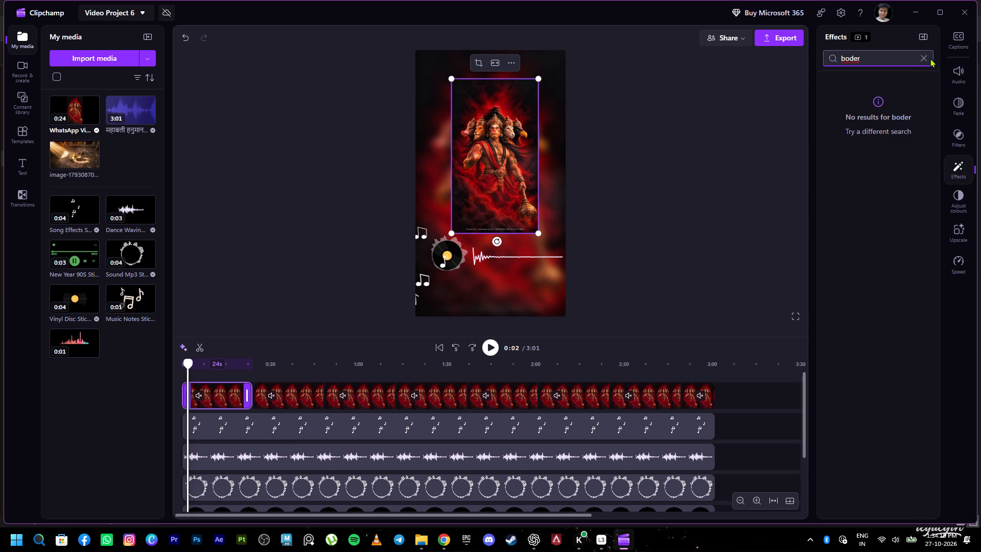
{"action": "left_click", "coordinate": [930, 58]}
{"action": "left_click", "coordinate": [912, 85]}
{"action": "left_click", "coordinate": [961, 133]}
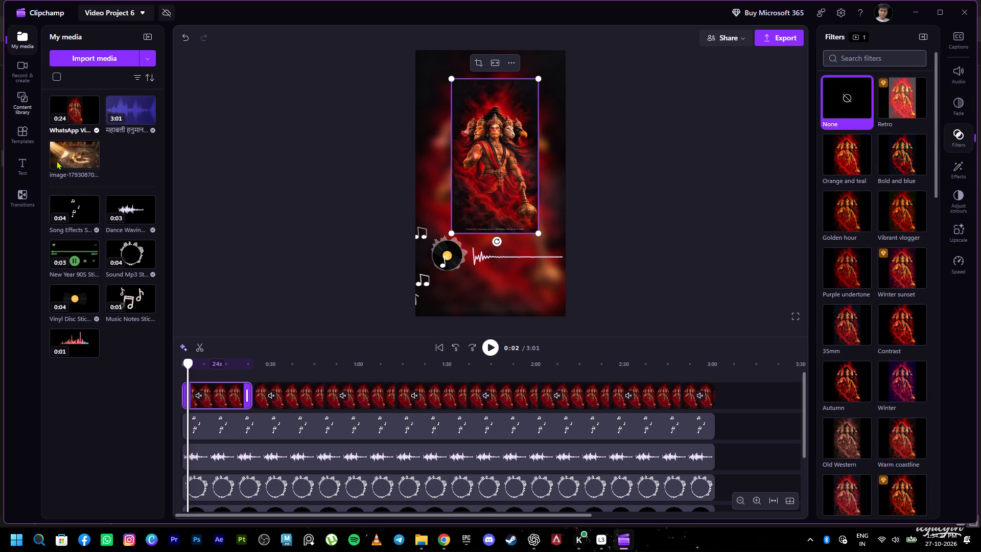
Replace the GIPHY sticker search in the content library with "boder".
{"action": "left_click", "coordinate": [91, 74]}
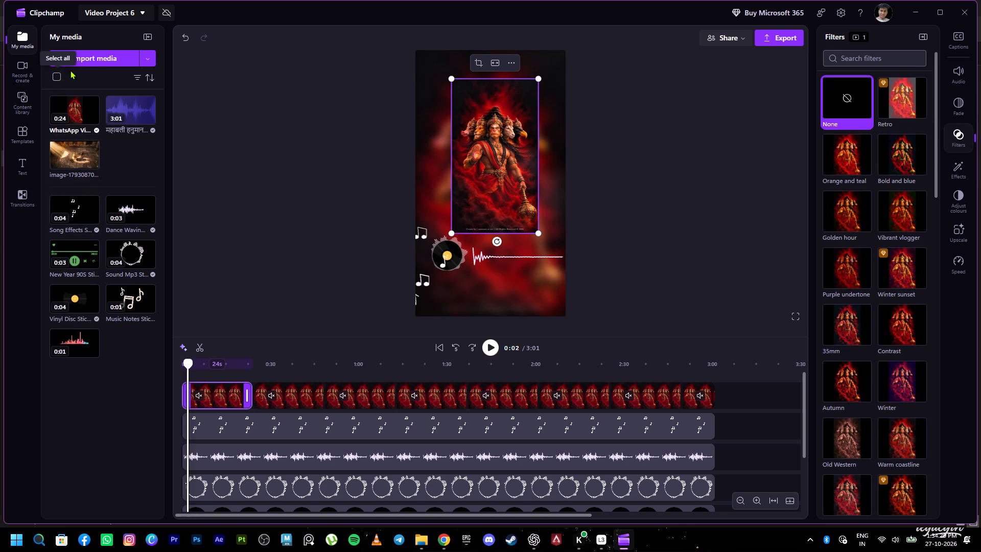
{"action": "left_click", "coordinate": [24, 106]}
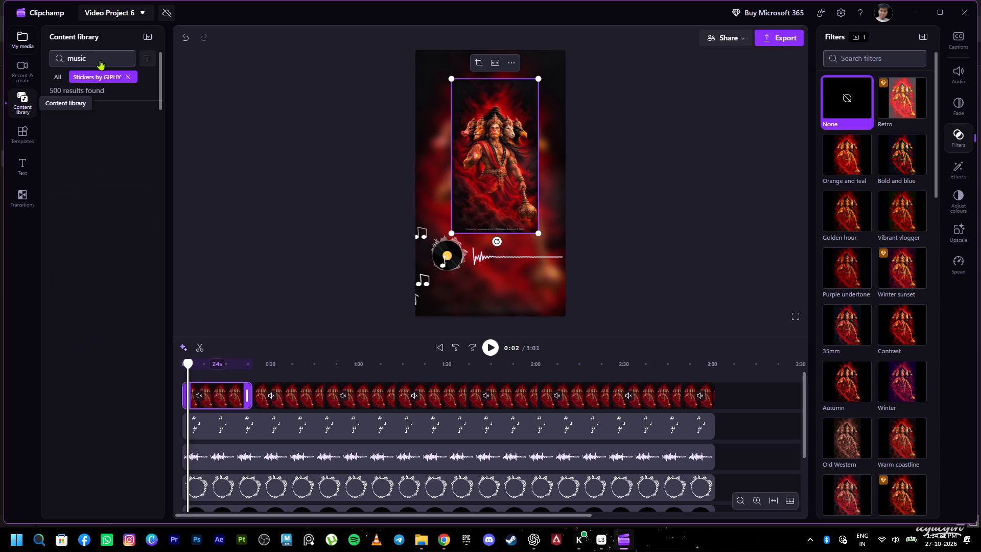
{"action": "left_click", "coordinate": [100, 59]}
{"action": "left_click", "coordinate": [125, 59]}
{"action": "left_click", "coordinate": [125, 59]}
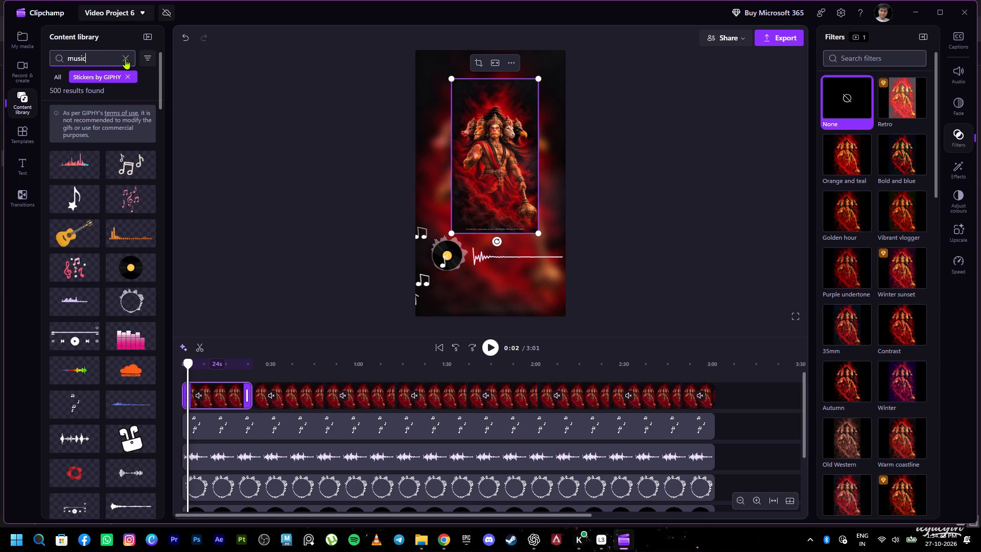
{"action": "type", "text": "boder"}
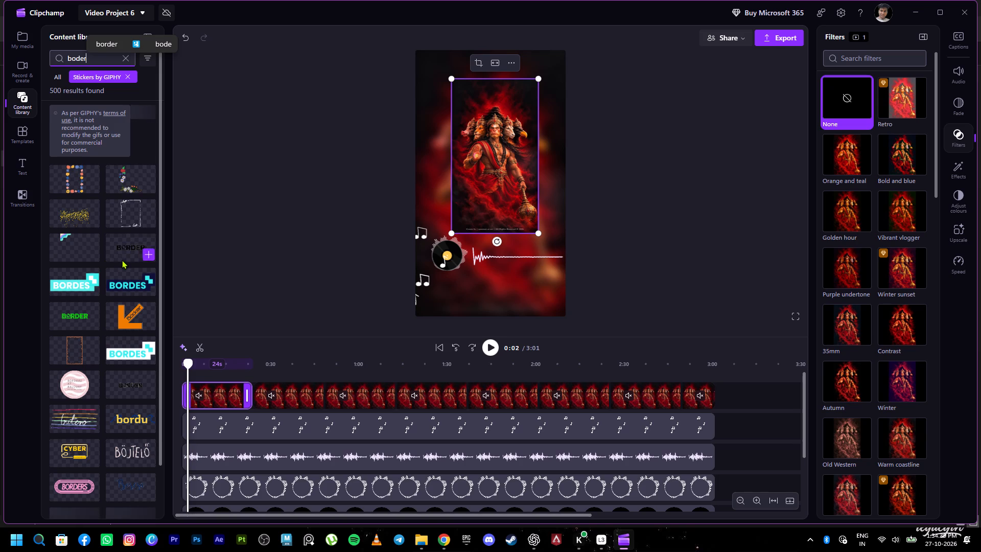
Look through the GIPHY sticker results for a rectangular border that could frame the small Hanuman overlay.
{"action": "scroll", "coordinate": [122, 259], "scroll_direction": "down", "scroll_amount": 2}
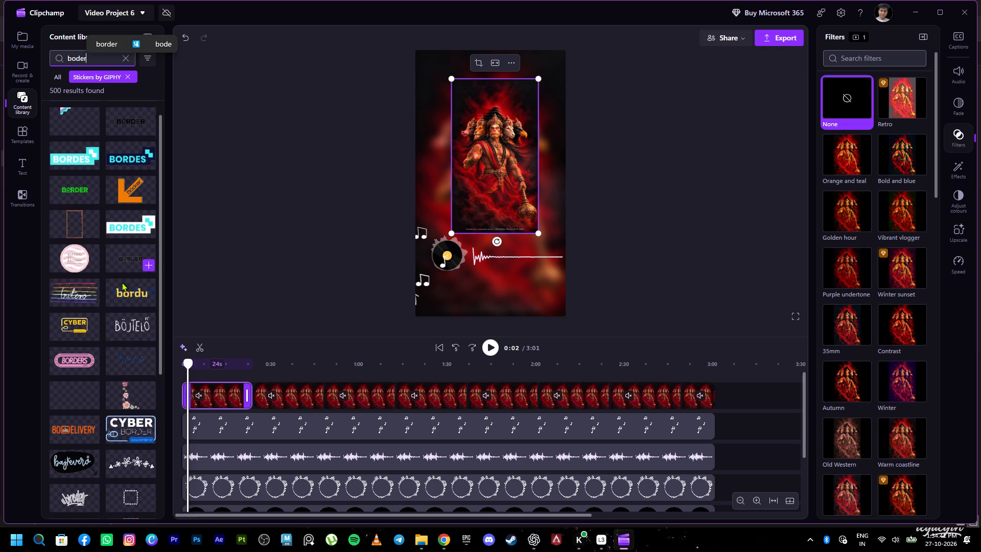
{"action": "scroll", "coordinate": [122, 282], "scroll_direction": "down", "scroll_amount": 3}
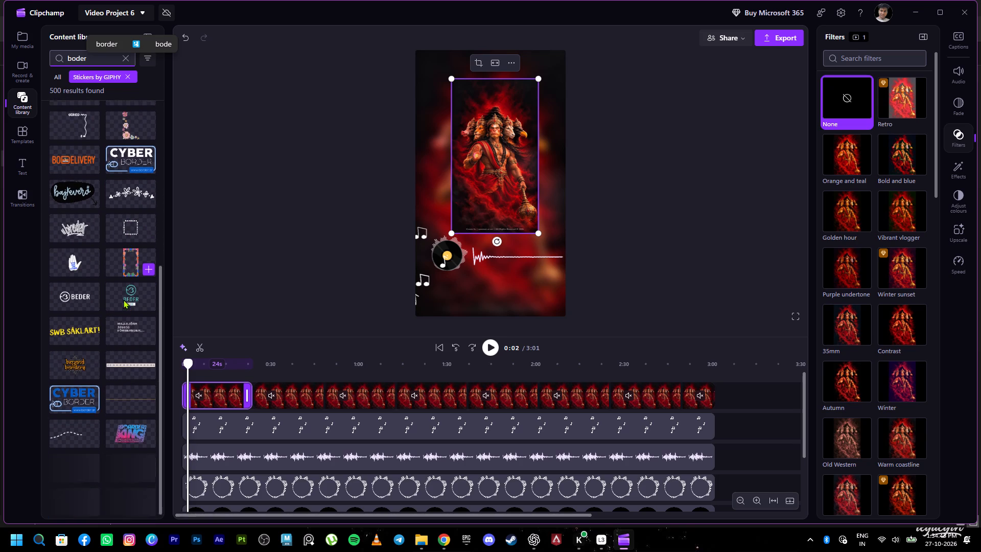
{"action": "scroll", "coordinate": [123, 389], "scroll_direction": "down", "scroll_amount": 1}
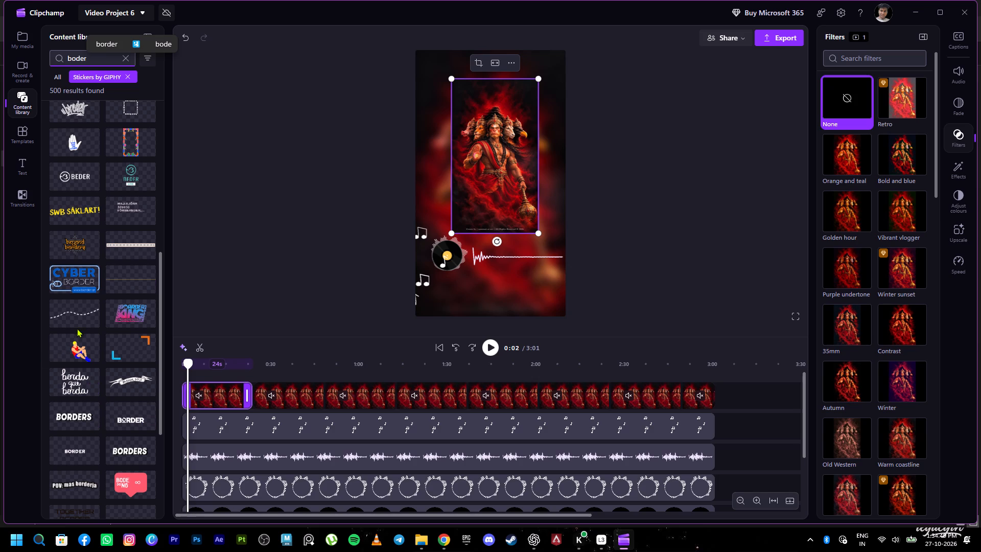
{"action": "scroll", "coordinate": [91, 296], "scroll_direction": "down", "scroll_amount": 3}
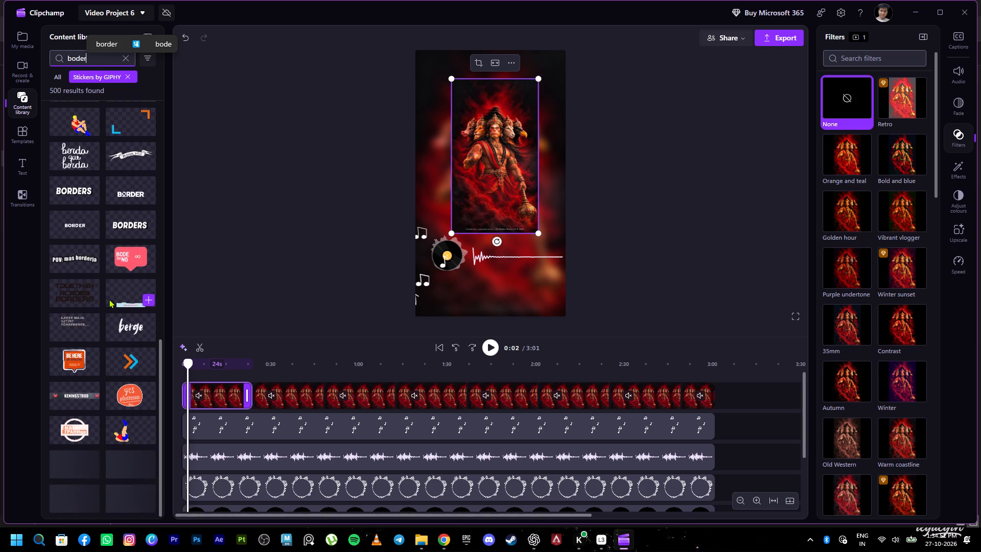
{"action": "scroll", "coordinate": [109, 299], "scroll_direction": "down", "scroll_amount": 1}
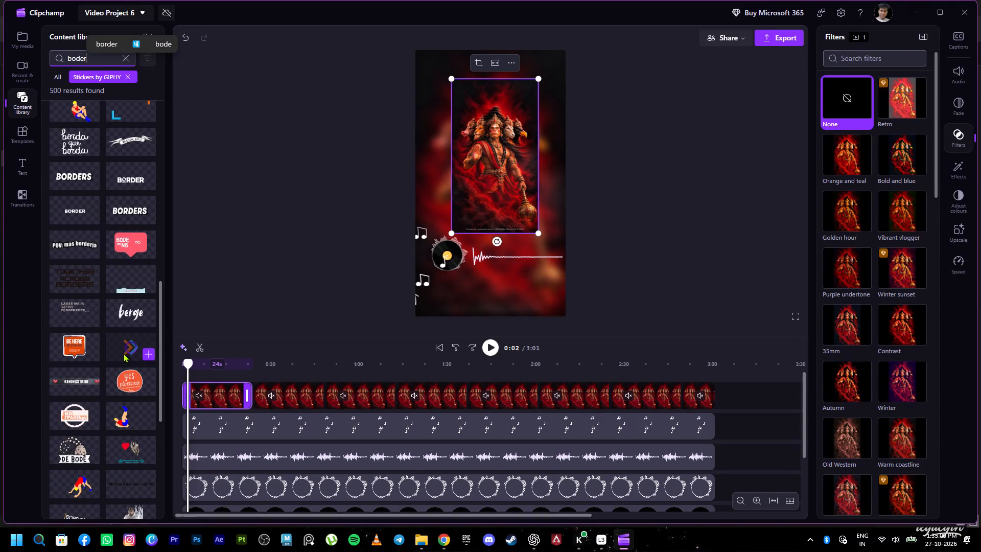
{"action": "scroll", "coordinate": [123, 353], "scroll_direction": "down", "scroll_amount": 1}
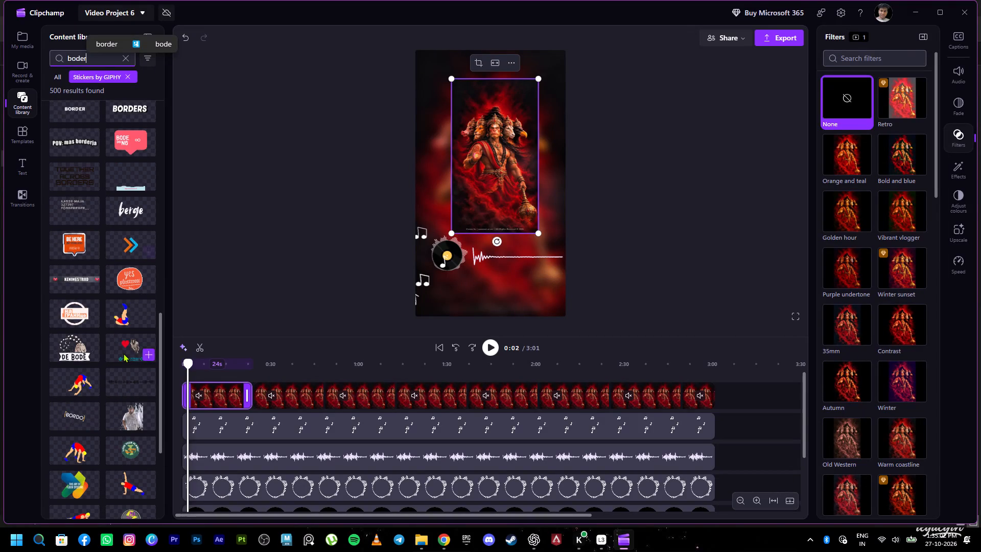
{"action": "scroll", "coordinate": [123, 353], "scroll_direction": "down", "scroll_amount": 1}
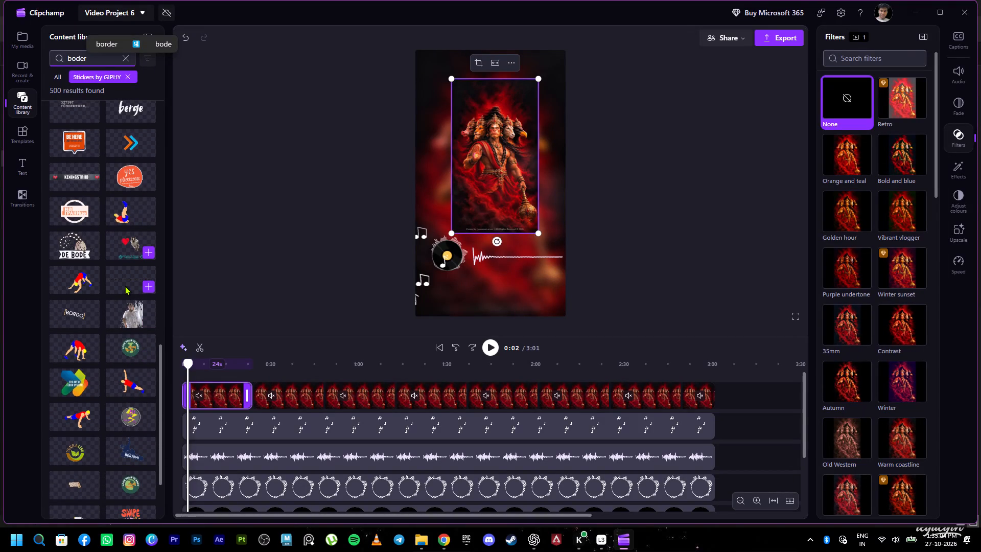
{"action": "scroll", "coordinate": [132, 317], "scroll_direction": "down", "scroll_amount": 2}
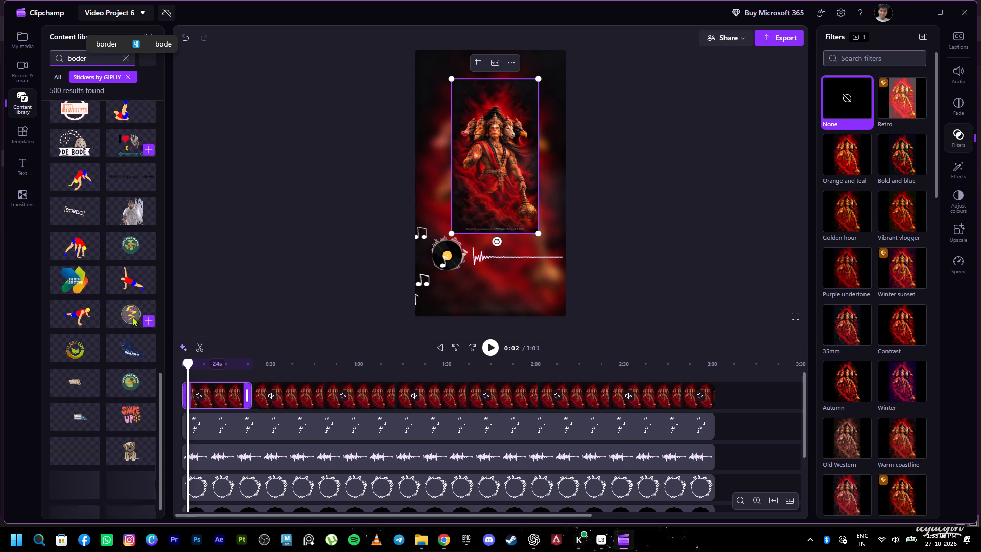
{"action": "scroll", "coordinate": [132, 317], "scroll_direction": "down", "scroll_amount": 1}
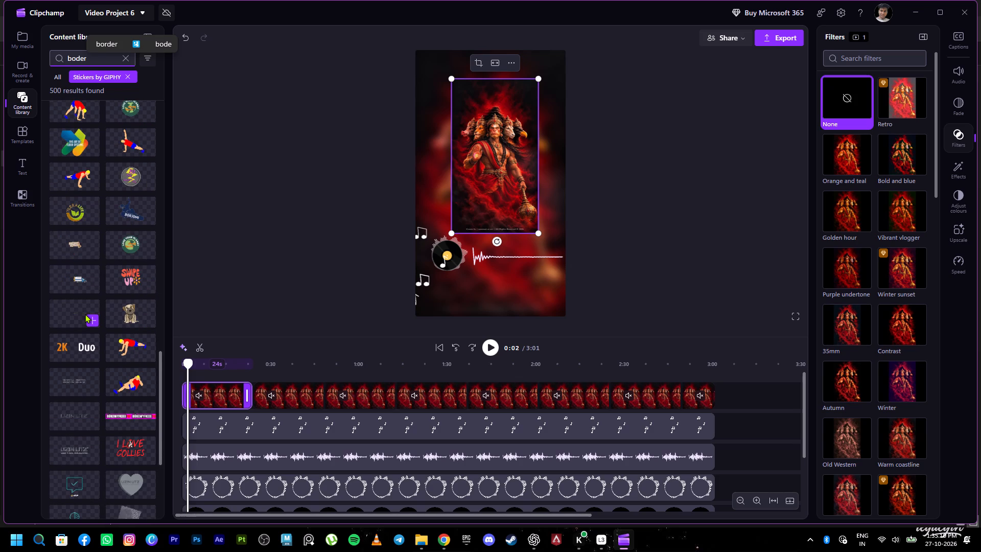
{"action": "scroll", "coordinate": [85, 314], "scroll_direction": "down", "scroll_amount": 1}
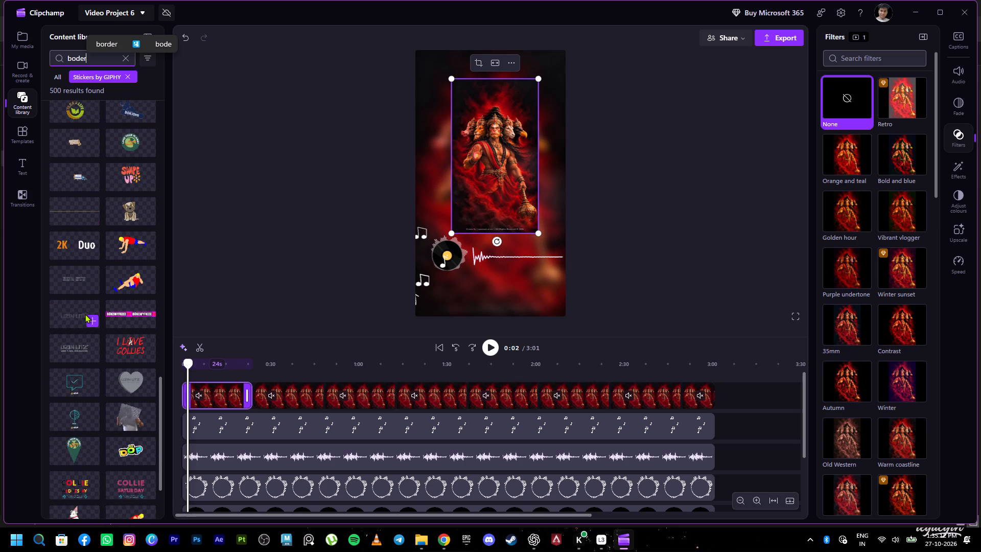
{"action": "scroll", "coordinate": [92, 321], "scroll_direction": "down", "scroll_amount": 2}
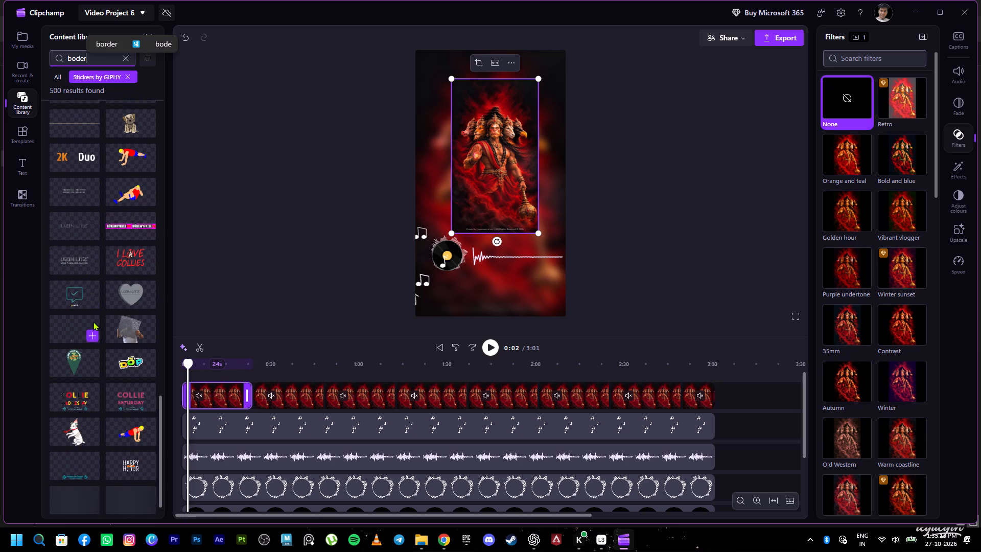
{"action": "scroll", "coordinate": [93, 321], "scroll_direction": "down", "scroll_amount": 1}
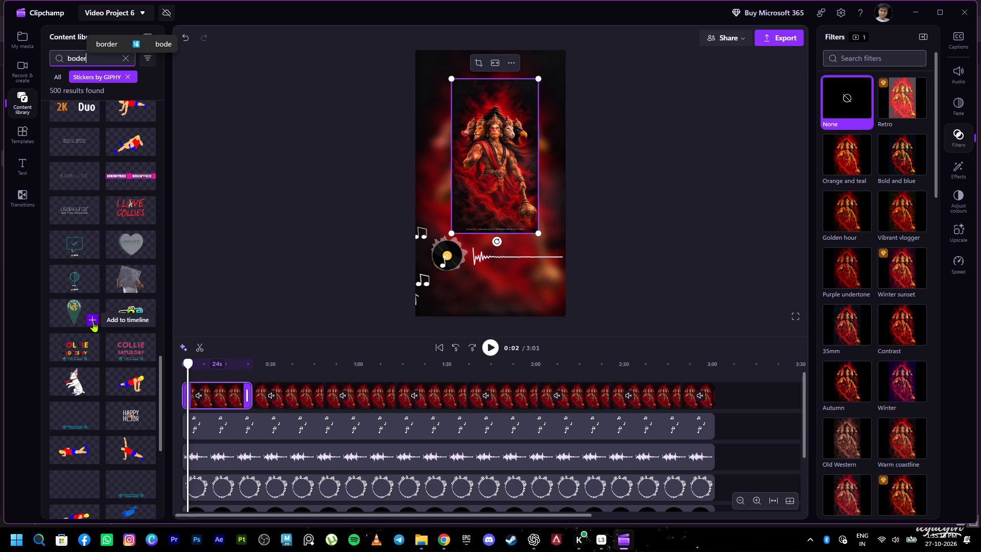
{"action": "scroll", "coordinate": [93, 321], "scroll_direction": "down", "scroll_amount": 4}
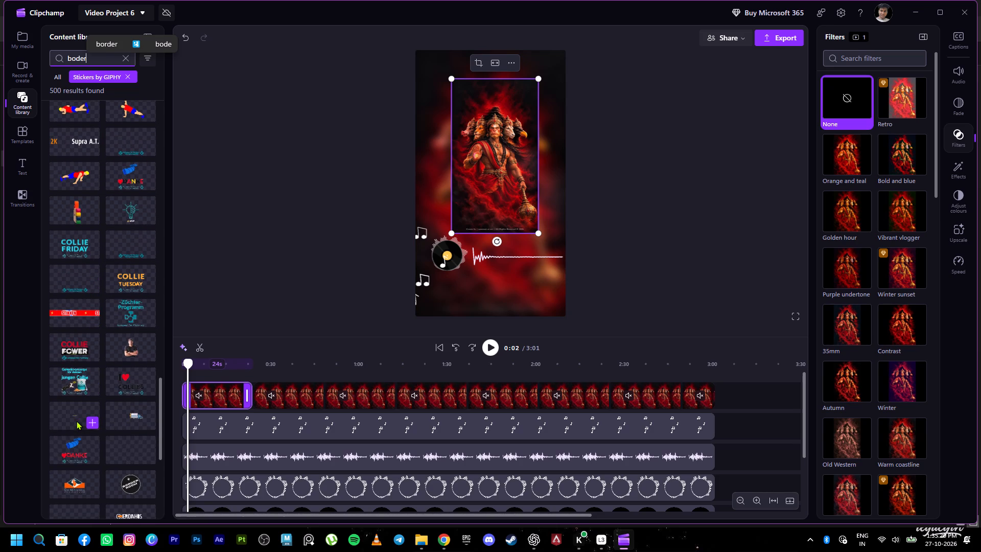
{"action": "scroll", "coordinate": [76, 419], "scroll_direction": "down", "scroll_amount": 2}
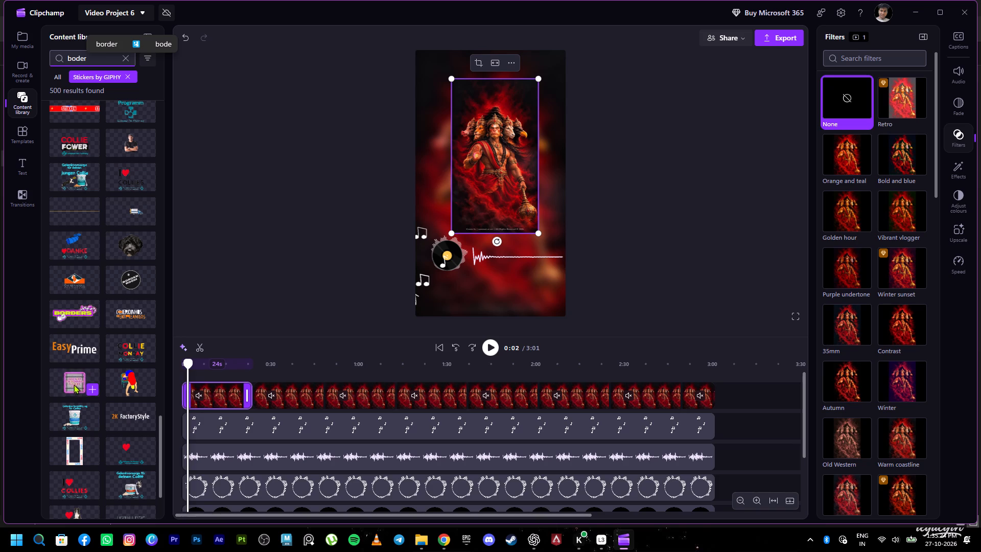
{"action": "scroll", "coordinate": [82, 367], "scroll_direction": "down", "scroll_amount": 2}
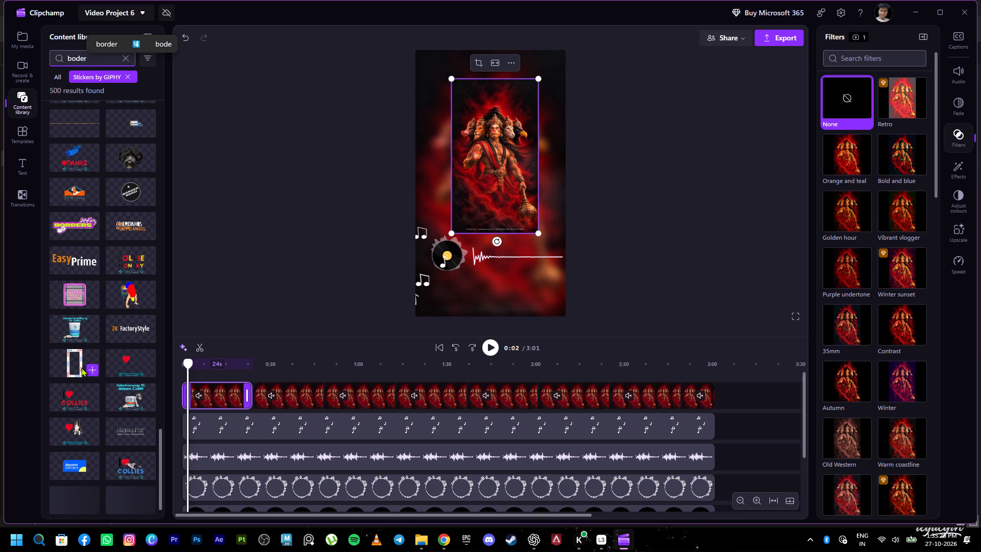
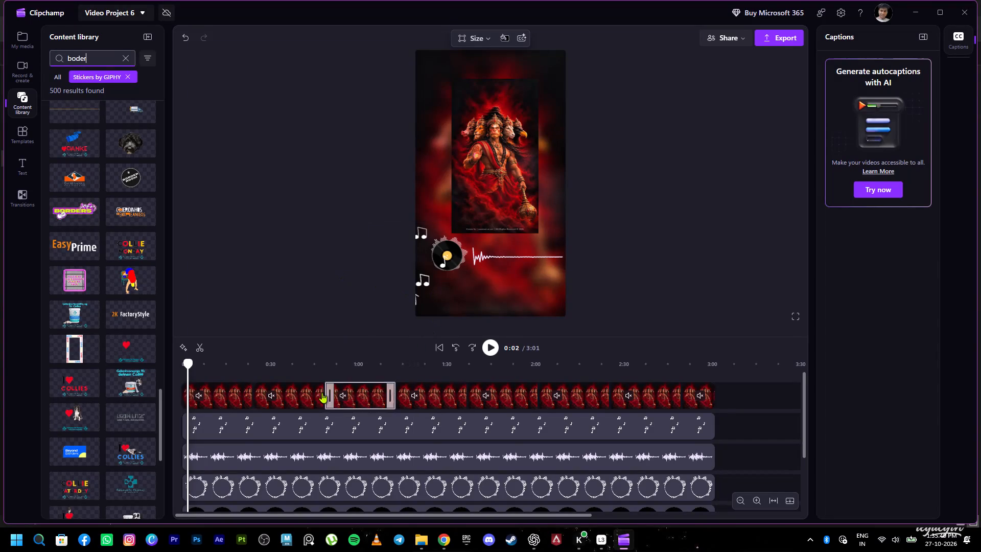
Play the video preview to check the overlay and music stickers in motion, and pause at about 0:13.
{"action": "left_click", "coordinate": [494, 349]}
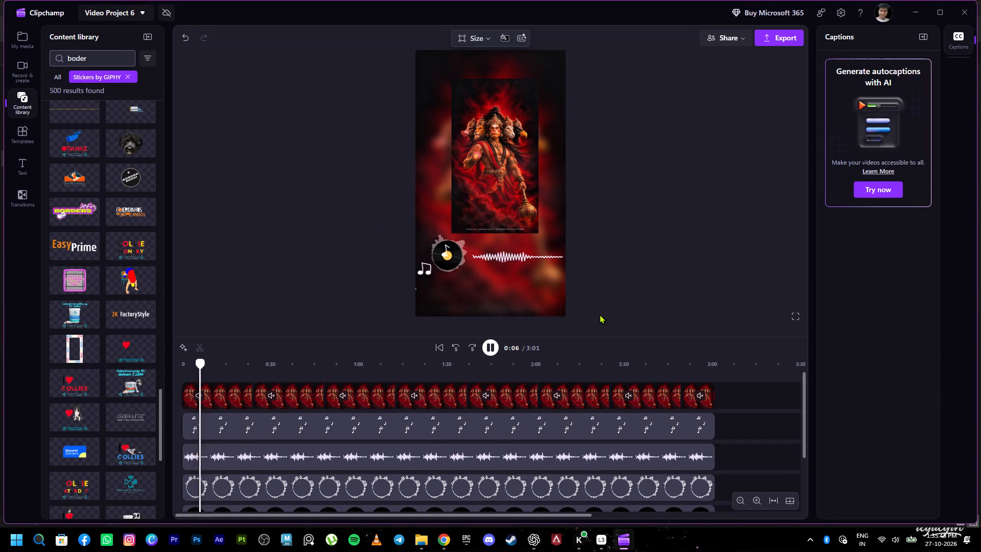
{"action": "left_click", "coordinate": [481, 185]}
{"action": "left_click", "coordinate": [489, 347]}
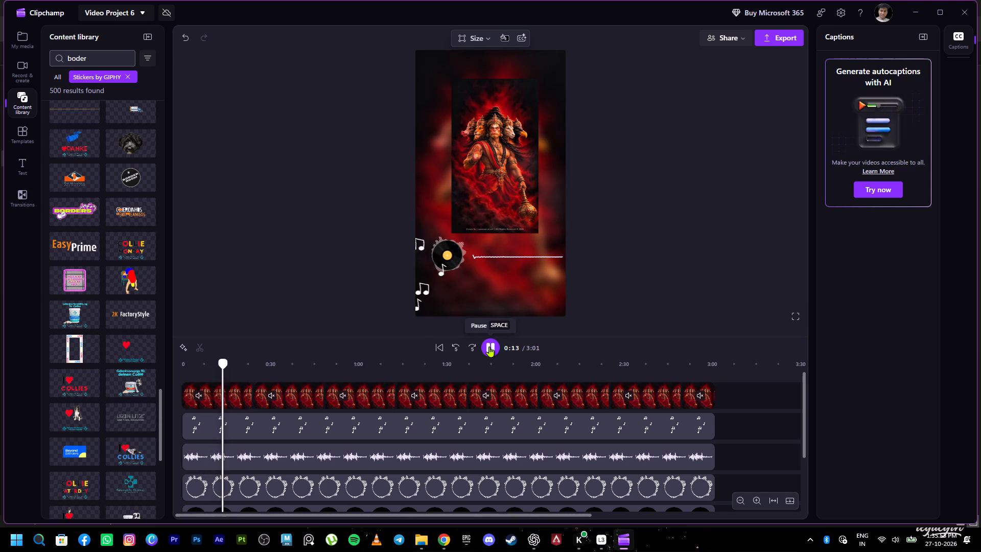
Examine the colour adjustment, effects and fade options of the first small Hanuman overlay clip for a way to frame it.
{"action": "left_click", "coordinate": [497, 199]}
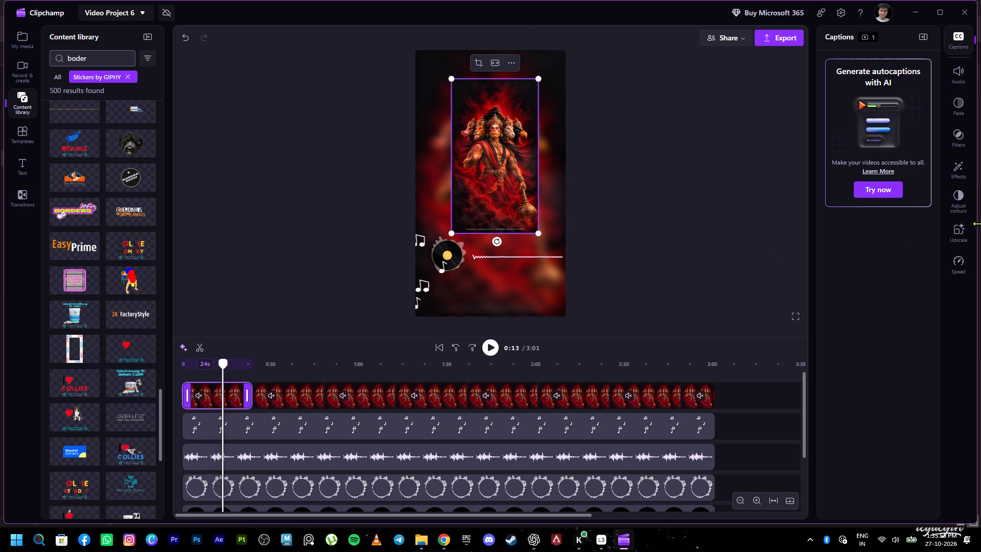
{"action": "left_click", "coordinate": [964, 200]}
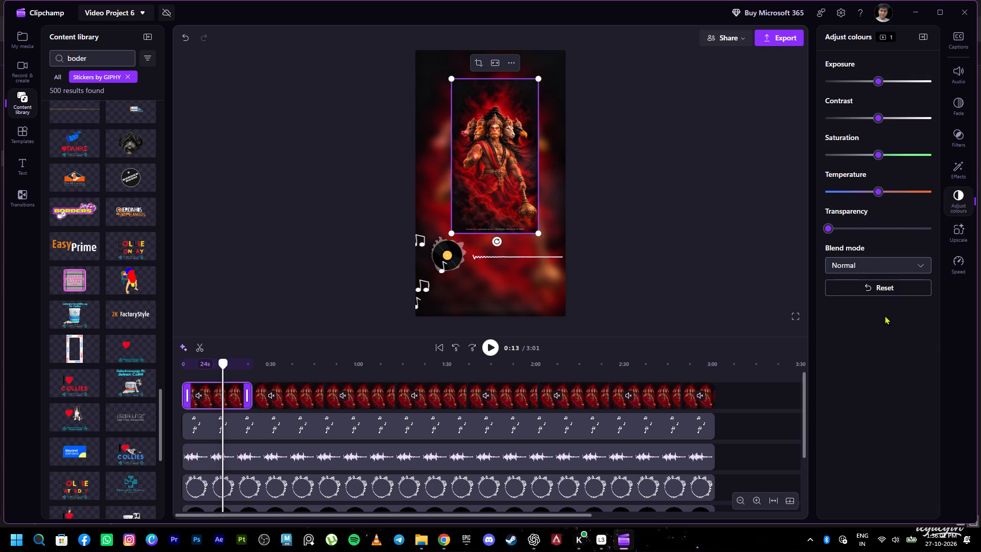
{"action": "left_click", "coordinate": [960, 173]}
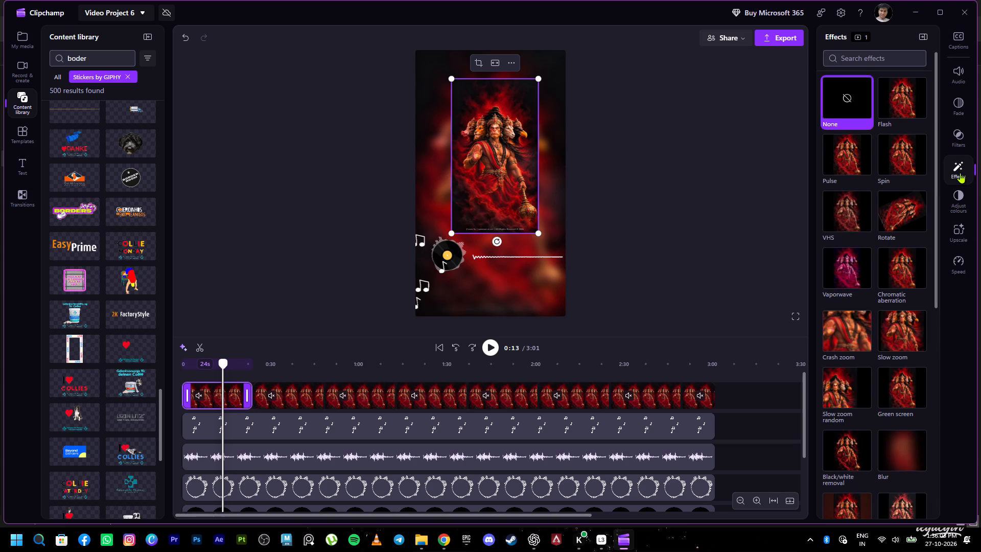
{"action": "scroll", "coordinate": [899, 187], "scroll_direction": "down", "scroll_amount": 4}
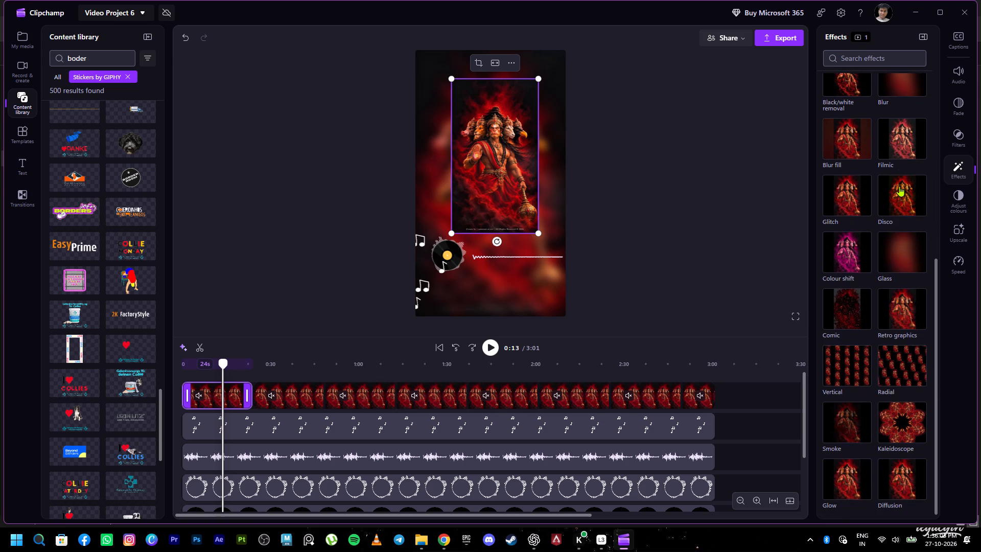
{"action": "scroll", "coordinate": [899, 186], "scroll_direction": "down", "scroll_amount": 2}
{"action": "scroll", "coordinate": [899, 186], "scroll_direction": "up", "scroll_amount": 3}
{"action": "scroll", "coordinate": [899, 186], "scroll_direction": "down", "scroll_amount": 4}
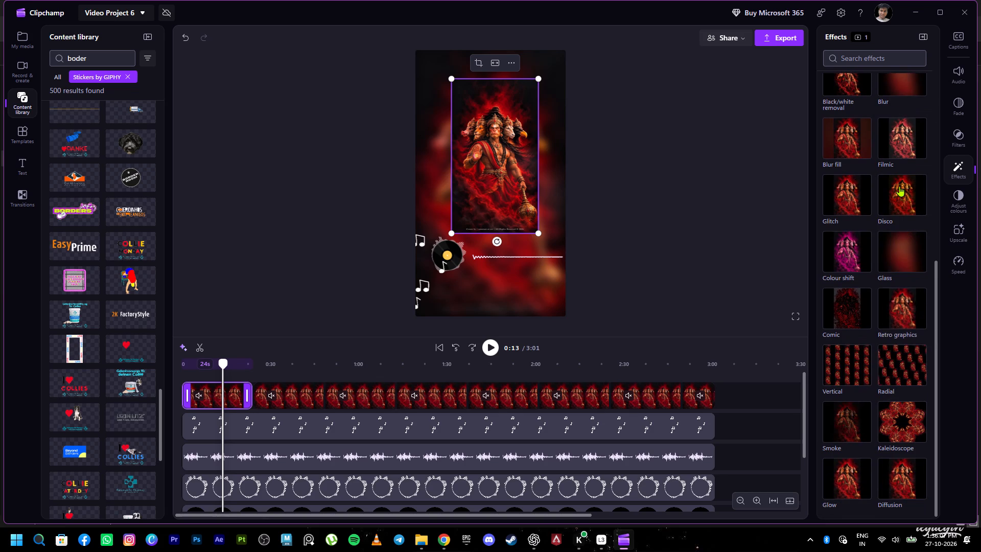
{"action": "scroll", "coordinate": [899, 186], "scroll_direction": "up", "scroll_amount": 4}
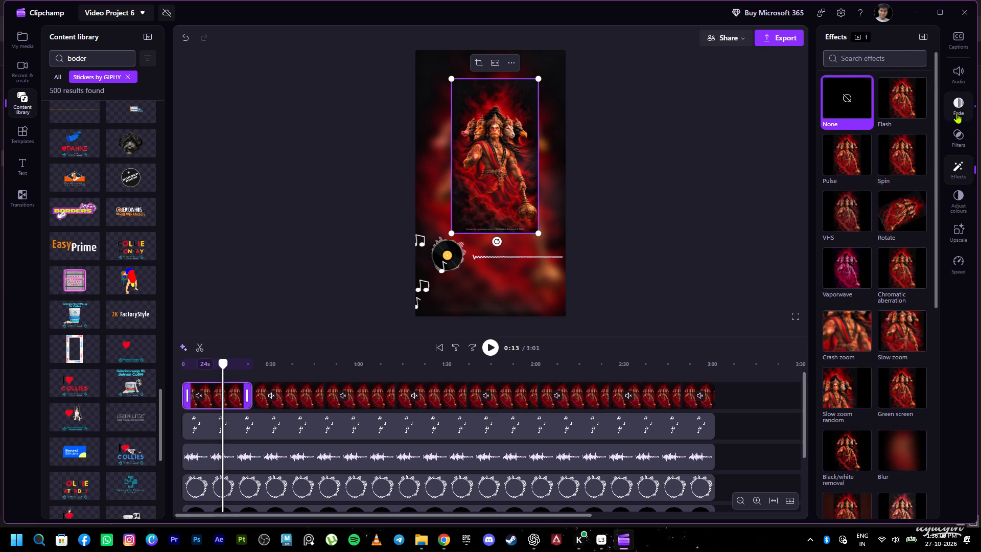
{"action": "left_click", "coordinate": [956, 112]}
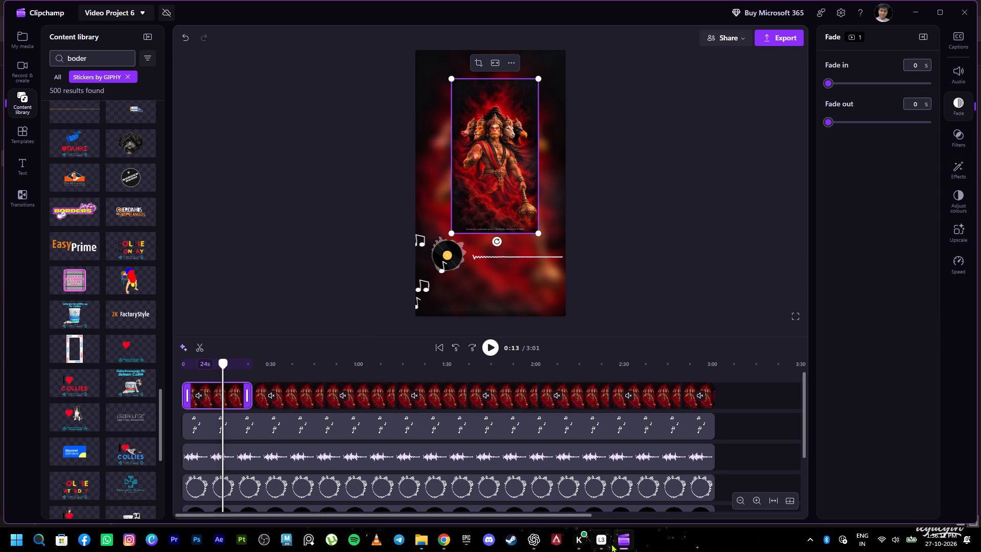
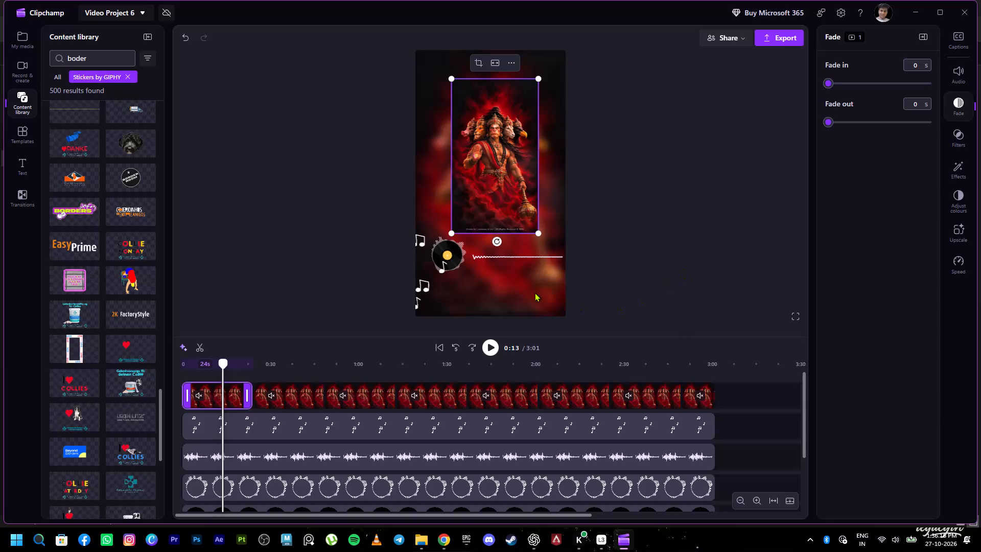
Scrub the preview from about 0:14 to the end of the timeline, return to the start and play it back.
{"action": "left_click", "coordinate": [240, 251]}
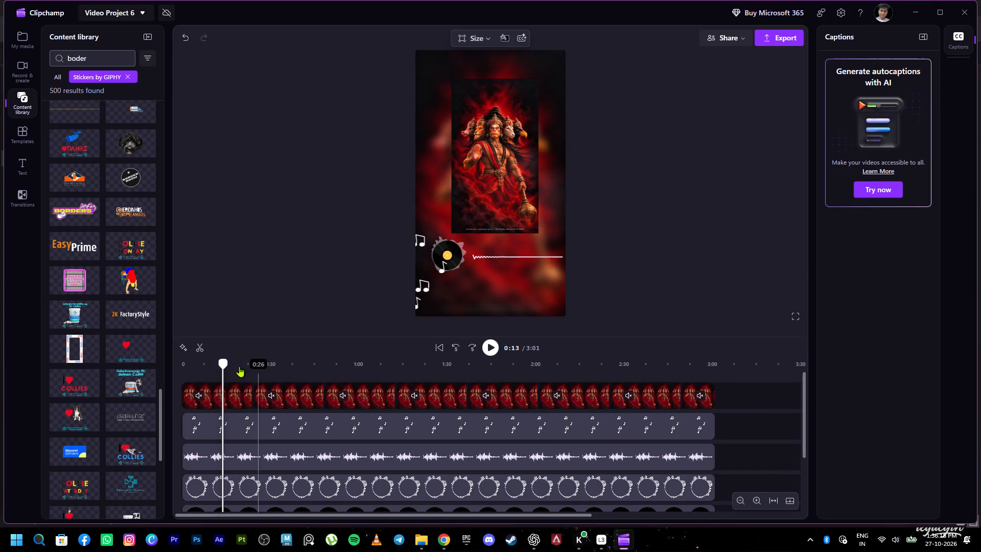
{"action": "left_click", "coordinate": [225, 359]}
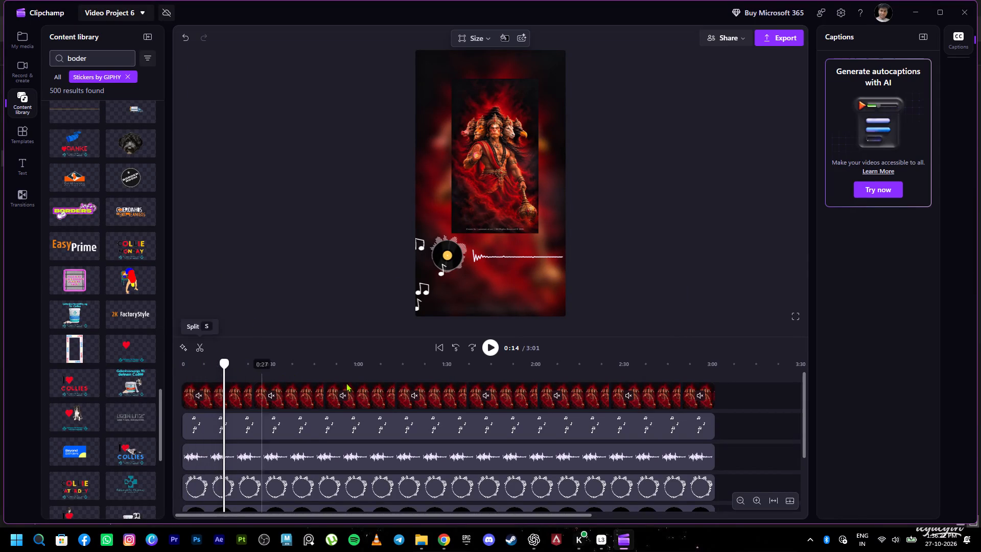
{"action": "left_click_drag", "start_coordinate": [225, 363], "coordinate": [288, 368]}
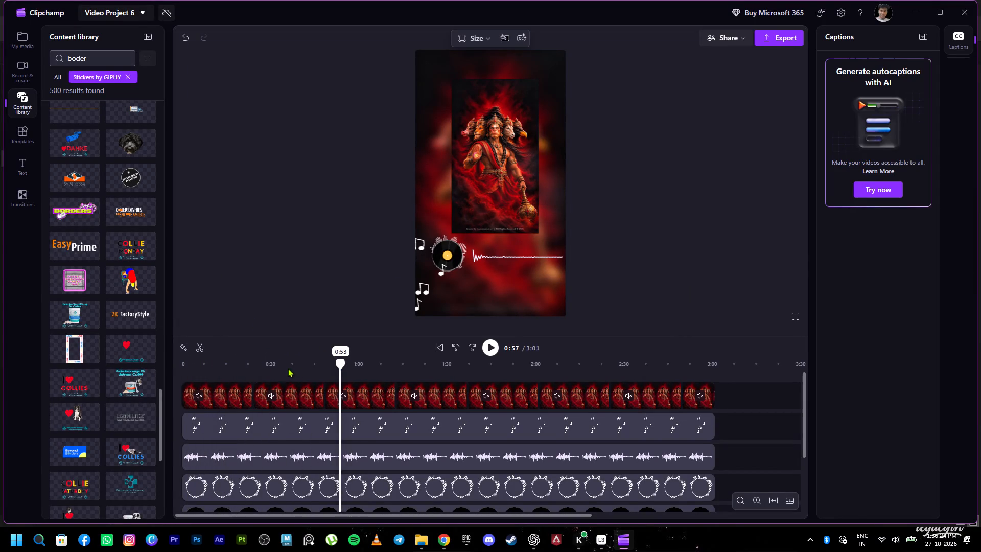
{"action": "left_click_drag", "start_coordinate": [288, 368], "coordinate": [472, 380]}
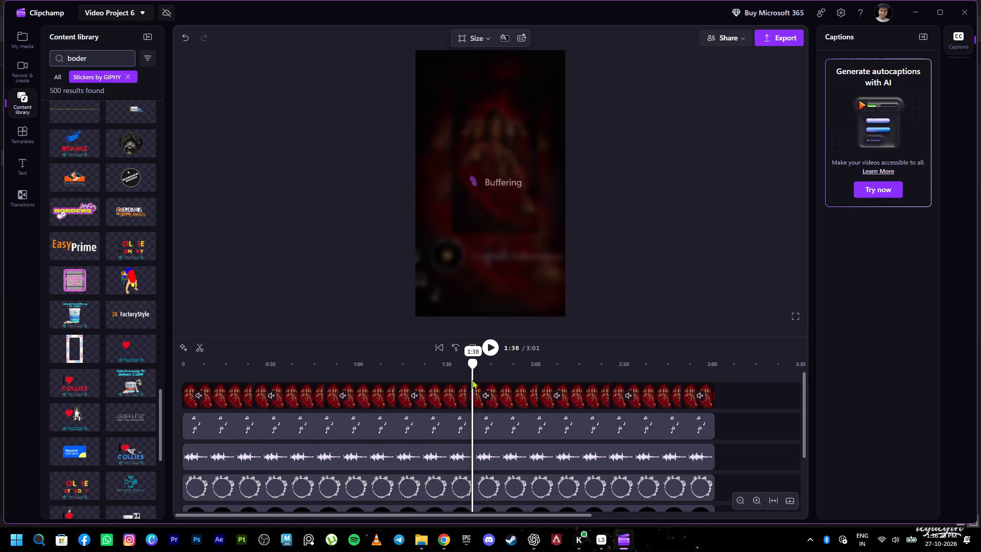
{"action": "left_click_drag", "start_coordinate": [472, 380], "coordinate": [551, 379]}
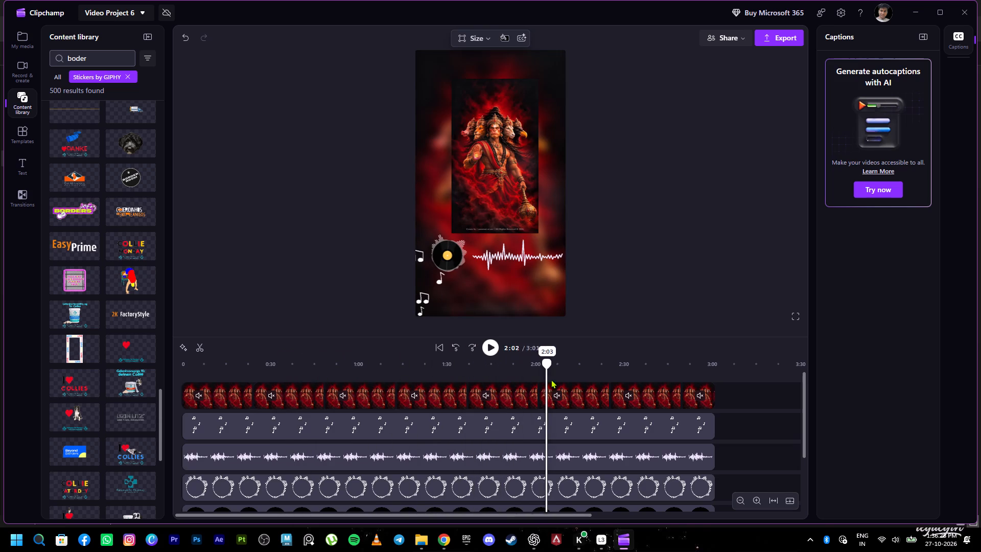
{"action": "left_click_drag", "start_coordinate": [551, 379], "coordinate": [612, 381]}
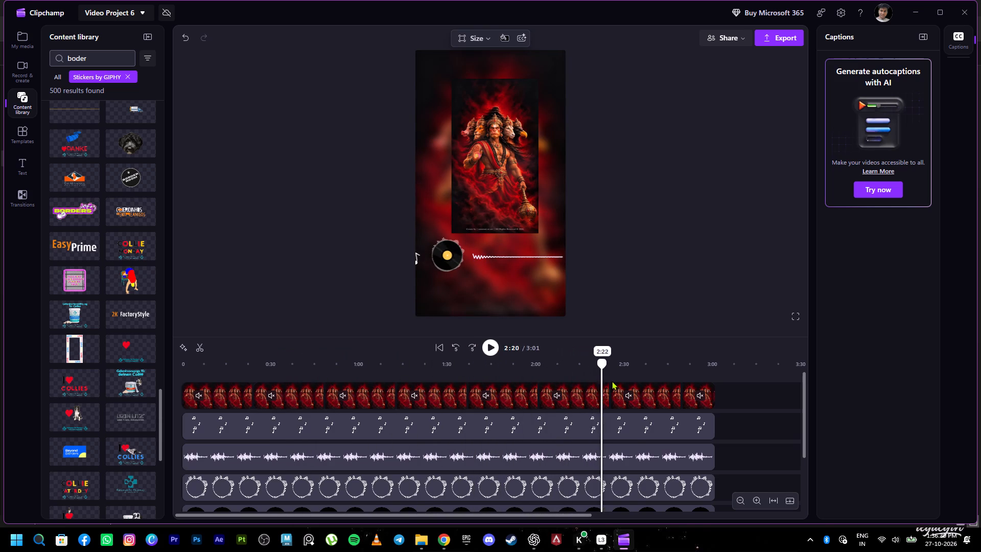
{"action": "left_click_drag", "start_coordinate": [612, 381], "coordinate": [711, 388]}
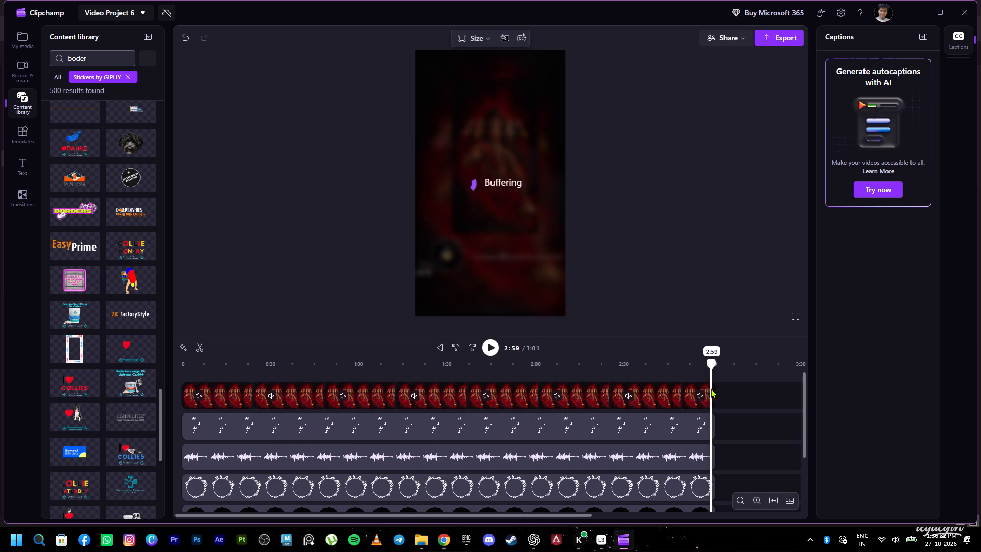
{"action": "left_click_drag", "start_coordinate": [711, 388], "coordinate": [245, 378]}
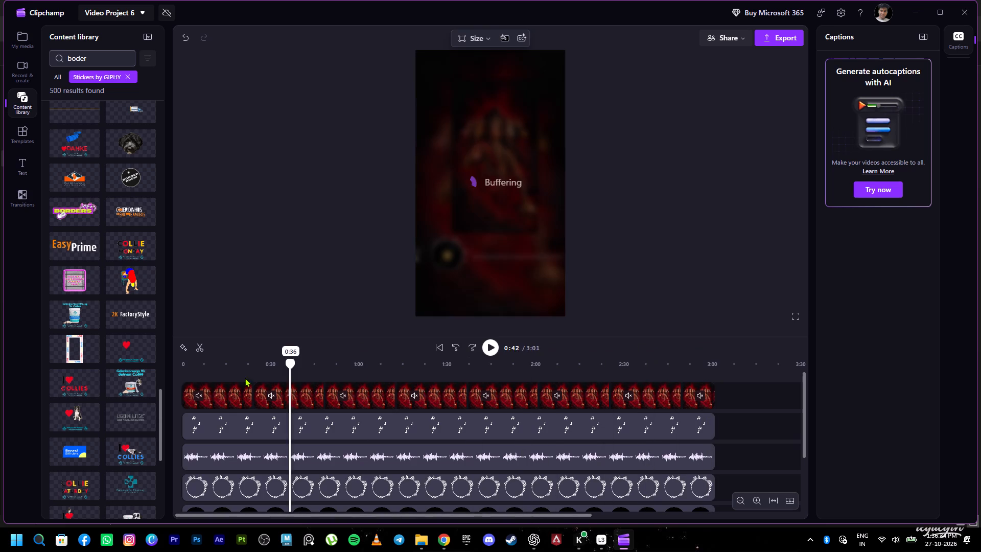
{"action": "left_click_drag", "start_coordinate": [245, 378], "coordinate": [180, 372]}
{"action": "key", "text": "space"}
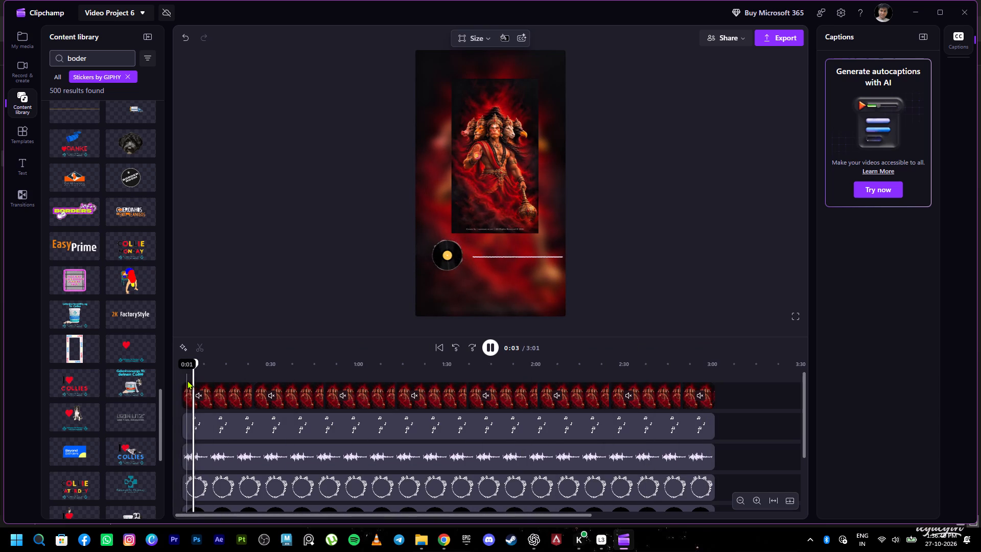
{"action": "key", "text": "Left"}
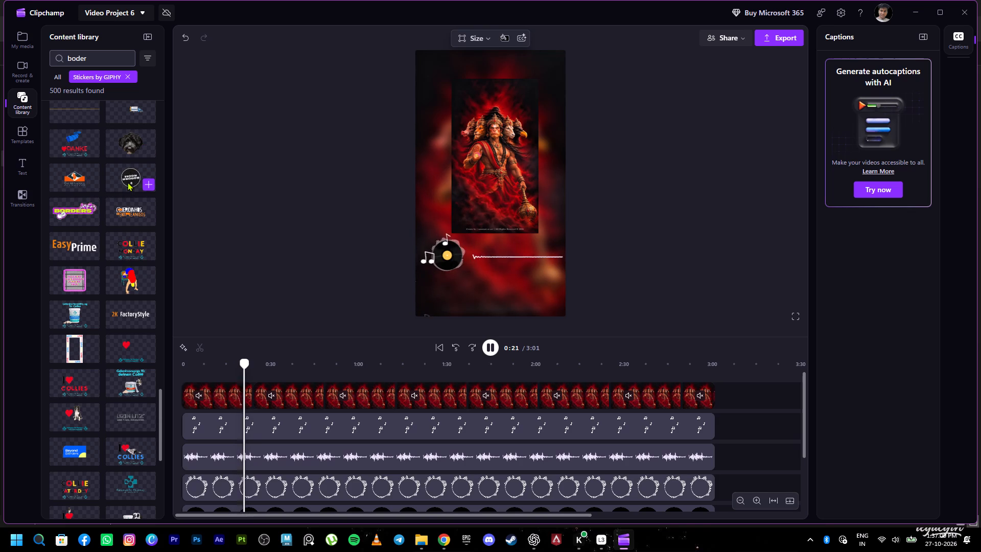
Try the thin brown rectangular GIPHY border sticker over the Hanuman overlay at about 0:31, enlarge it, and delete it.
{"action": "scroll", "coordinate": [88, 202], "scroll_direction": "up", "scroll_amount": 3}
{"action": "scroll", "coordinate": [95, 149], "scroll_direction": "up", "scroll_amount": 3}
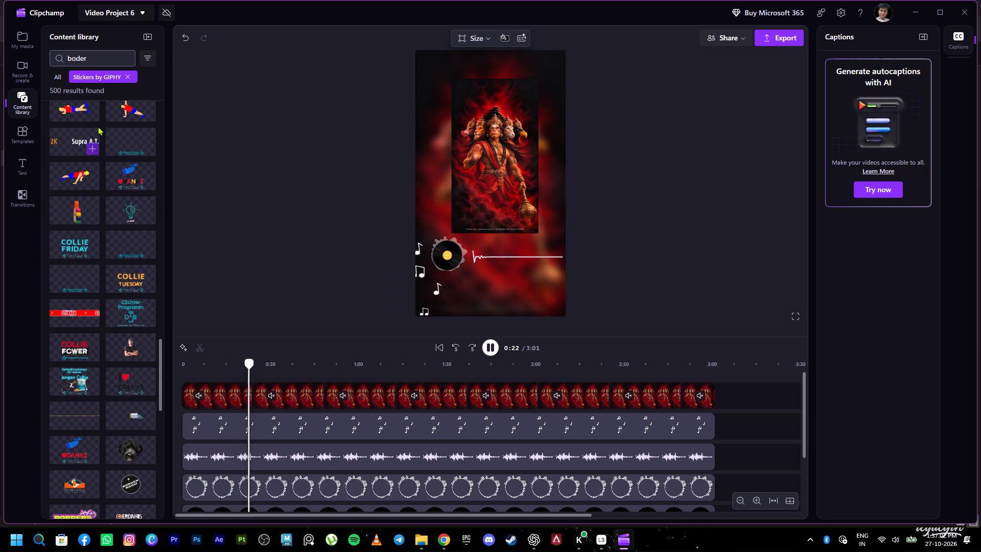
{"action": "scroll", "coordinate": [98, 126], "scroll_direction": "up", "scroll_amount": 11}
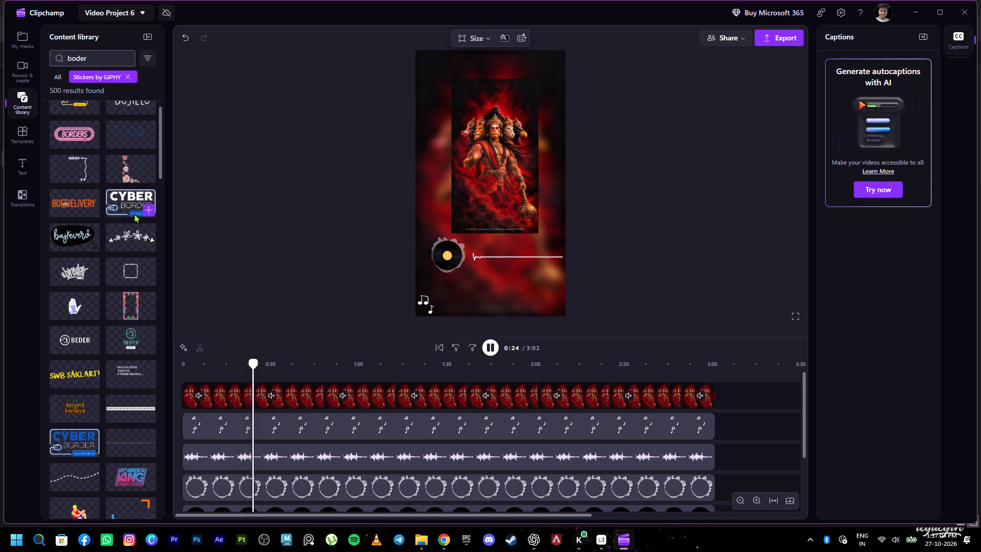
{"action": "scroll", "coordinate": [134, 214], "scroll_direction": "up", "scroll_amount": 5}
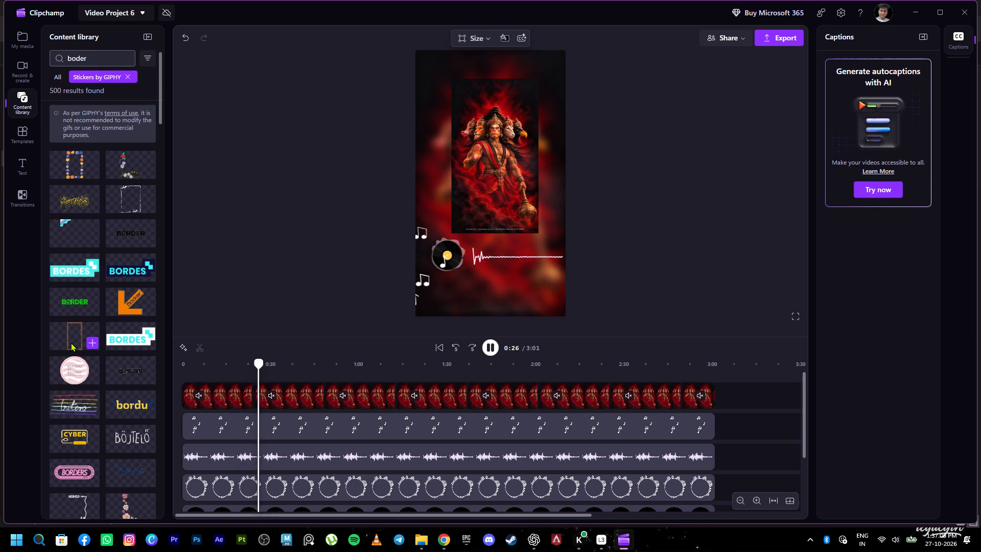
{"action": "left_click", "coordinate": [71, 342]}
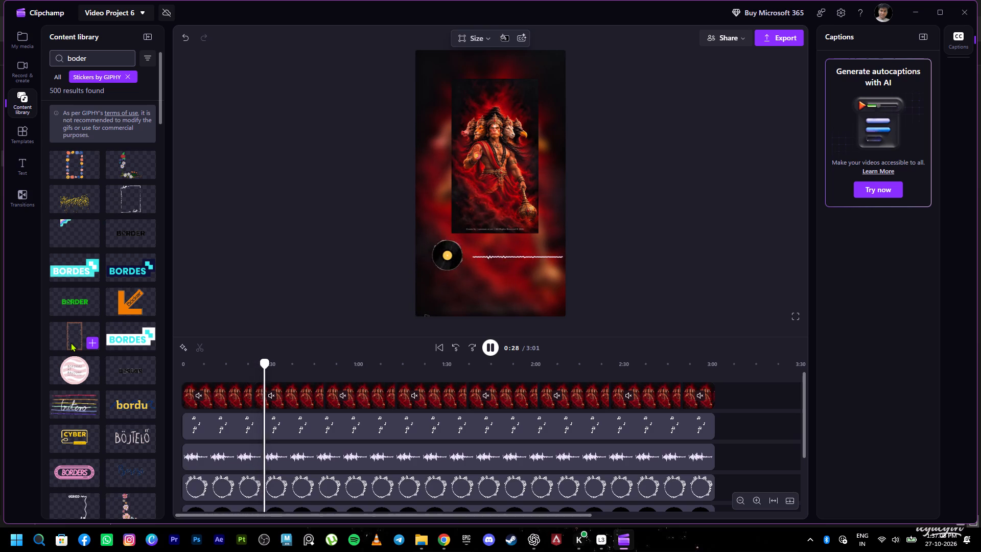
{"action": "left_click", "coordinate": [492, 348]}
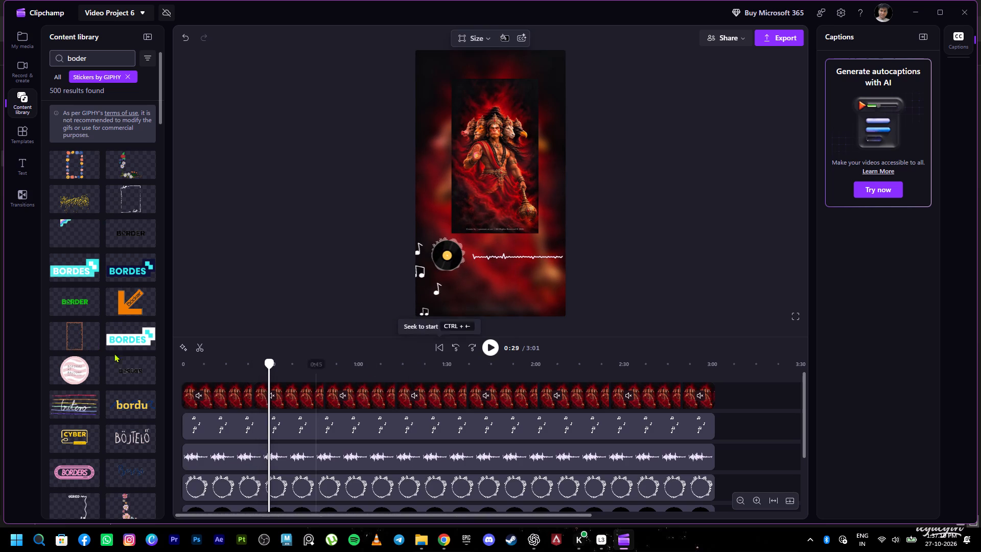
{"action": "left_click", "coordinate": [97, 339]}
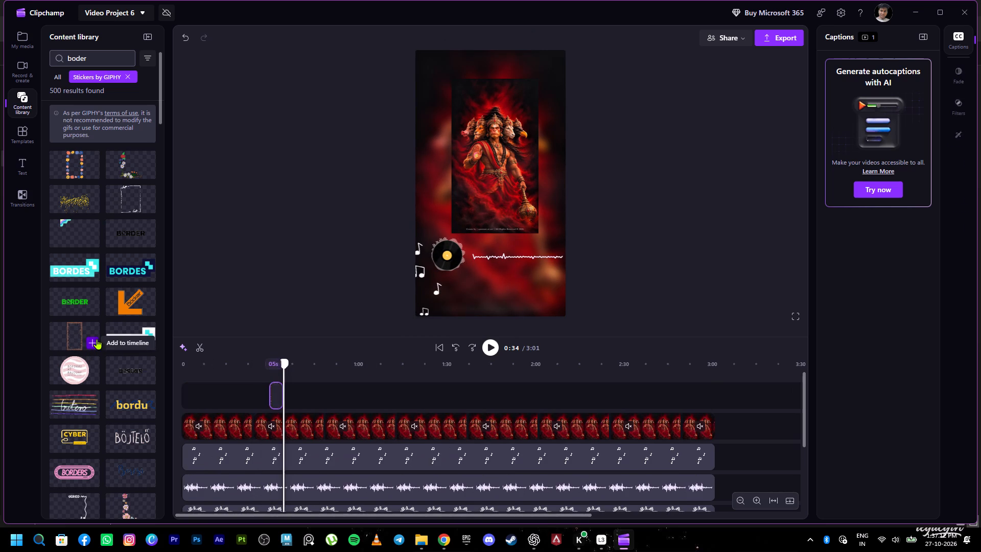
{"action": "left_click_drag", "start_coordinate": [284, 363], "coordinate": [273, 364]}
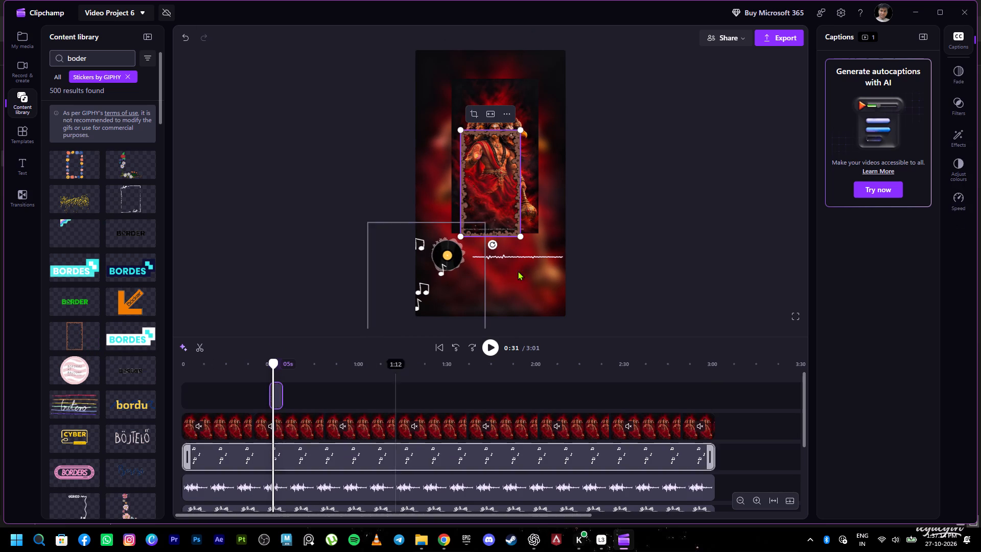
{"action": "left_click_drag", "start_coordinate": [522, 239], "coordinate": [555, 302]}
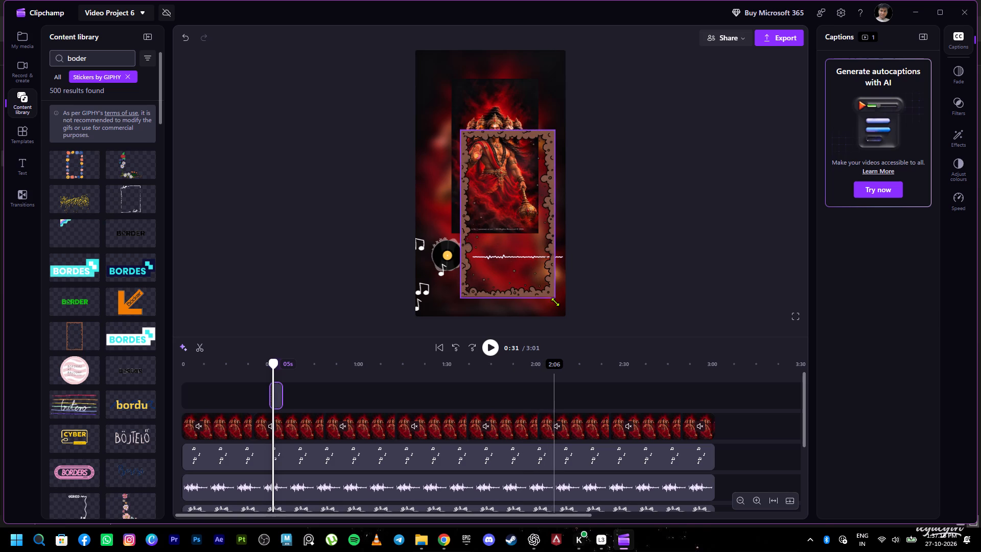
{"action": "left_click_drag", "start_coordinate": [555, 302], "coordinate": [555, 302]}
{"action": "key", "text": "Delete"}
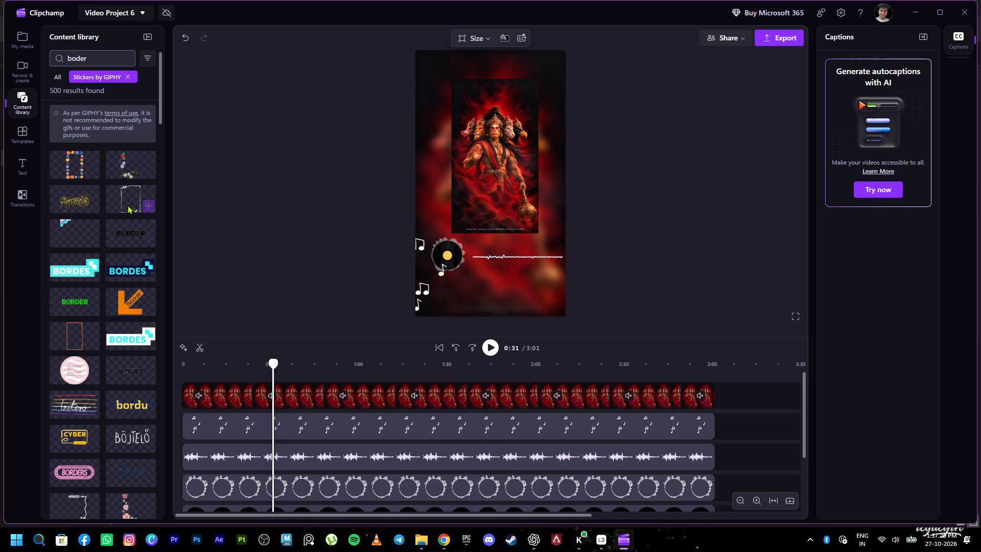
Browse the "boder" search results under Backgrounds and GIPHY for a suitable frame, clearing each category filter after checking it.
{"action": "scroll", "coordinate": [127, 204], "scroll_direction": "up", "scroll_amount": 4}
{"action": "left_click", "coordinate": [127, 77]}
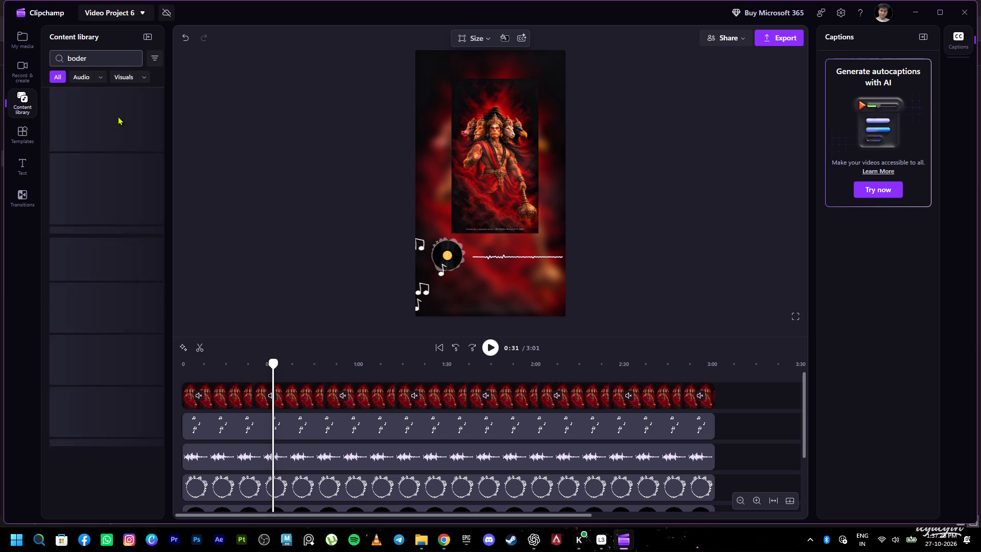
{"action": "left_click", "coordinate": [145, 76]}
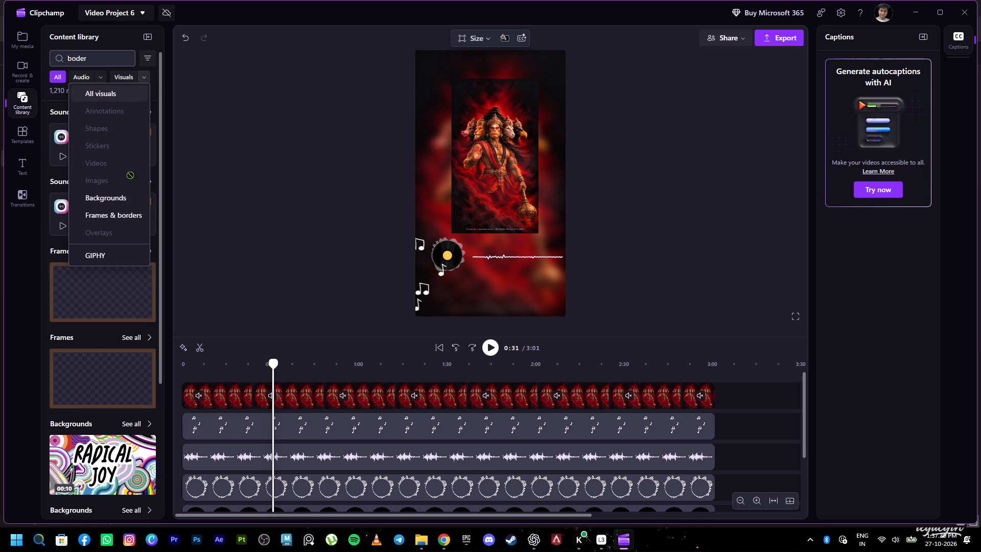
{"action": "left_click", "coordinate": [126, 191]}
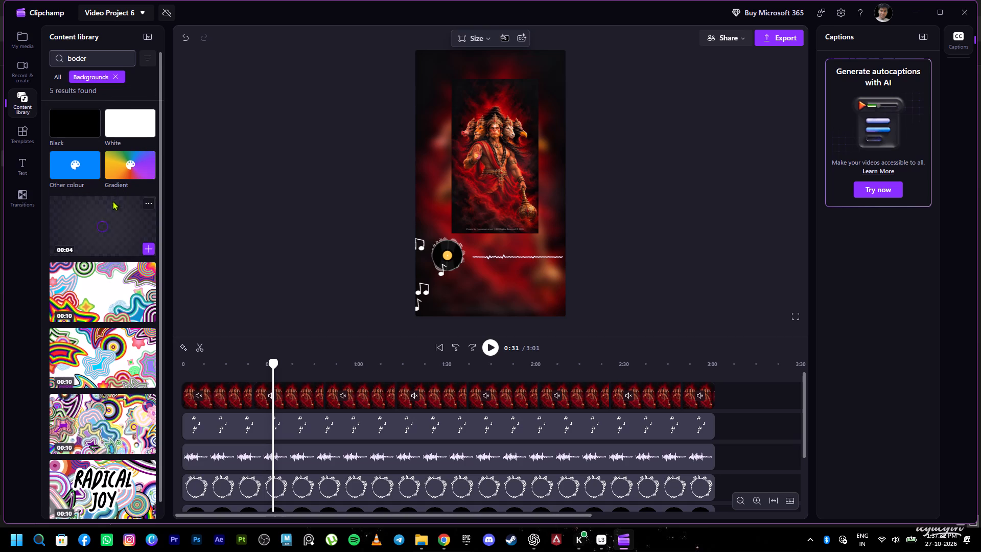
{"action": "scroll", "coordinate": [112, 255], "scroll_direction": "down", "scroll_amount": 5}
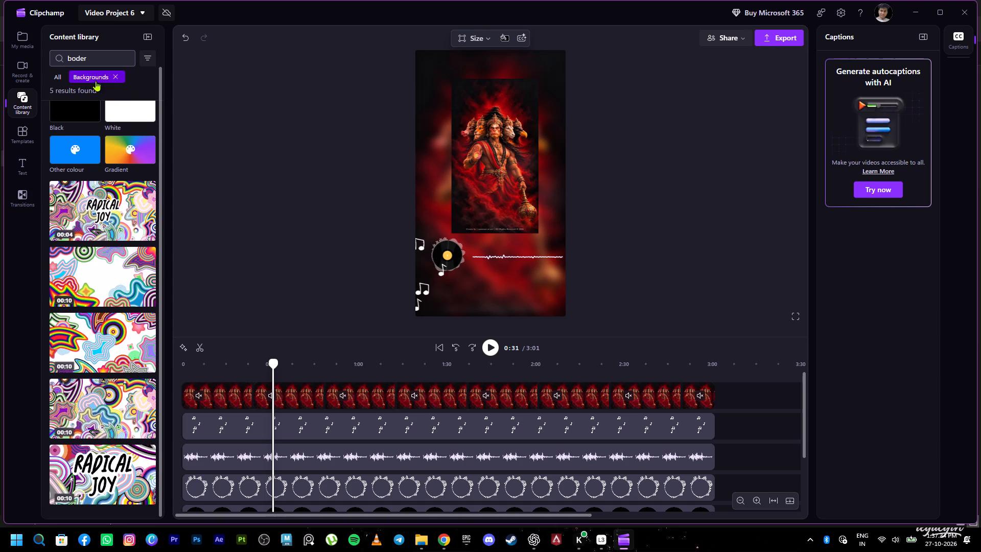
{"action": "left_click", "coordinate": [113, 78]}
{"action": "left_click", "coordinate": [146, 79]}
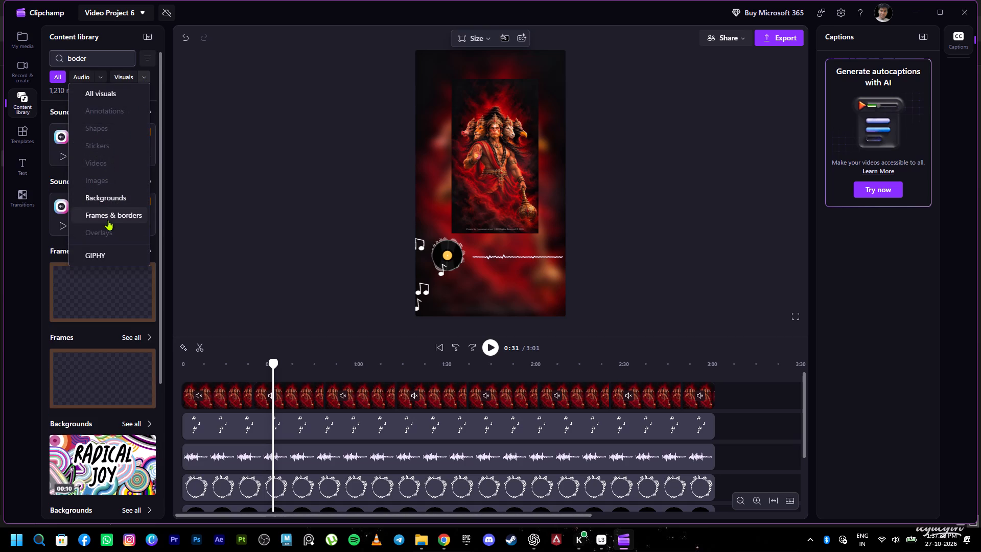
{"action": "left_click", "coordinate": [237, 399]}
{"action": "left_click", "coordinate": [145, 79]}
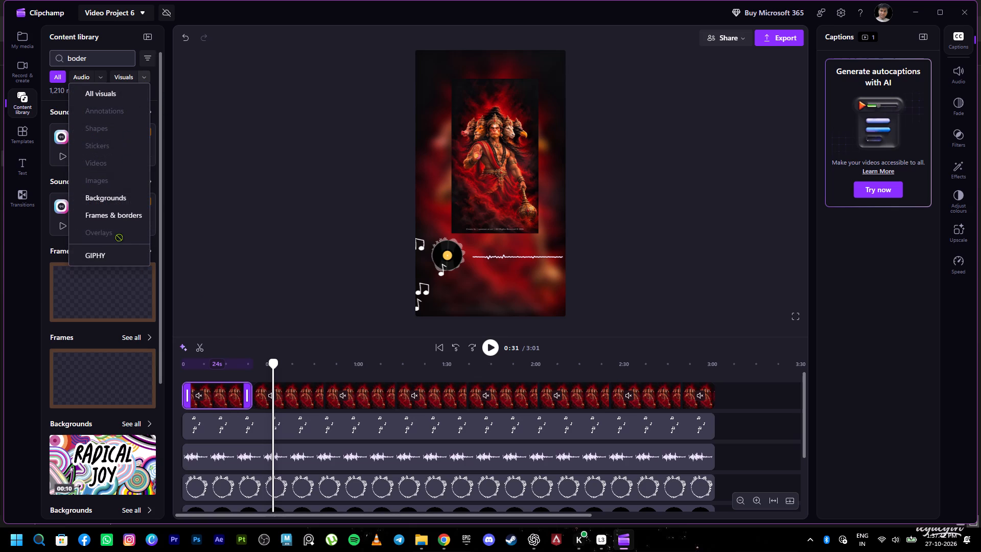
{"action": "left_click", "coordinate": [115, 259]}
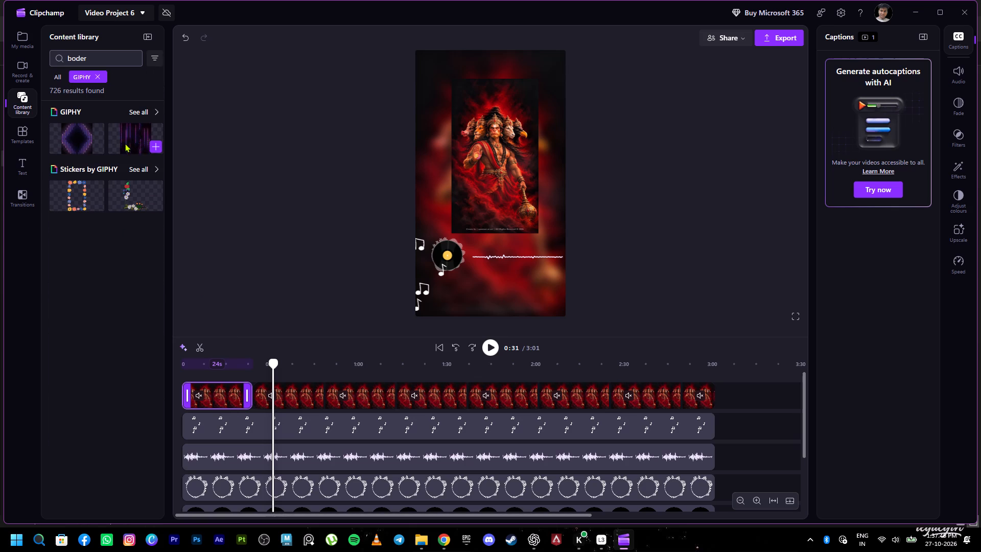
{"action": "left_click", "coordinate": [99, 76]}
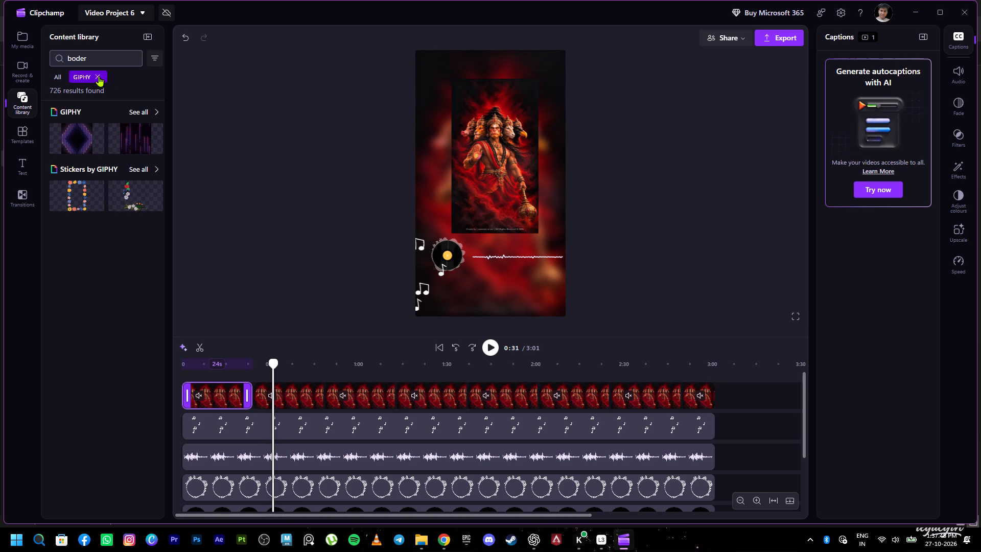
Filter the library to Frames & borders and add the glowing blue vertical rectangular border above the Hanuman overlay, covering the full timeline.
{"action": "left_click", "coordinate": [144, 77]}
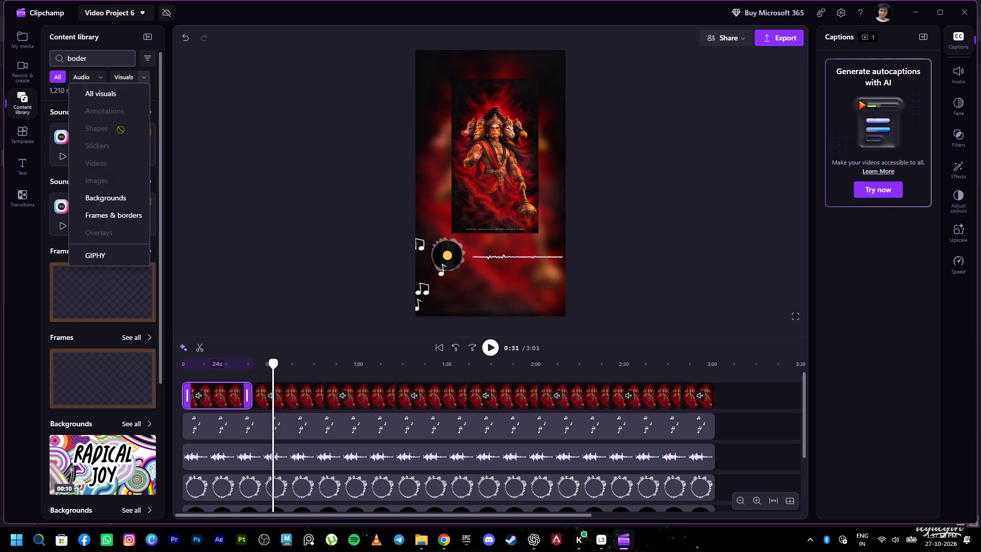
{"action": "left_click", "coordinate": [115, 219]}
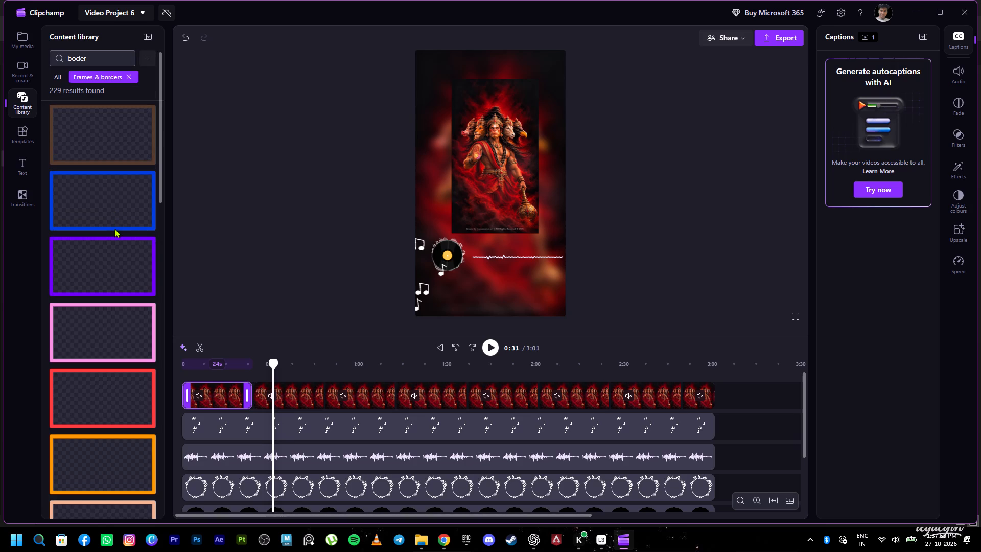
{"action": "scroll", "coordinate": [86, 285], "scroll_direction": "down", "scroll_amount": 11}
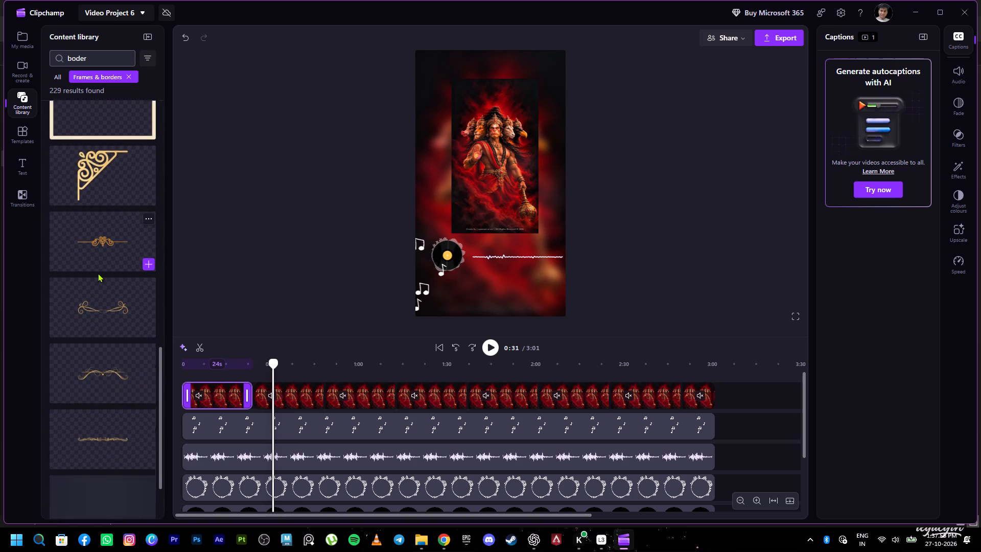
{"action": "scroll", "coordinate": [98, 273], "scroll_direction": "down", "scroll_amount": 6}
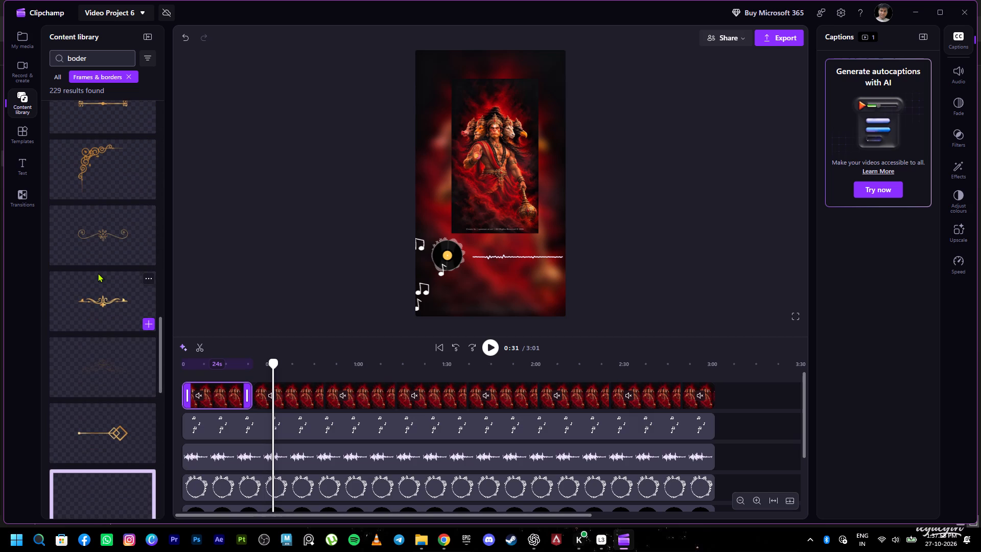
{"action": "scroll", "coordinate": [98, 273], "scroll_direction": "down", "scroll_amount": 5}
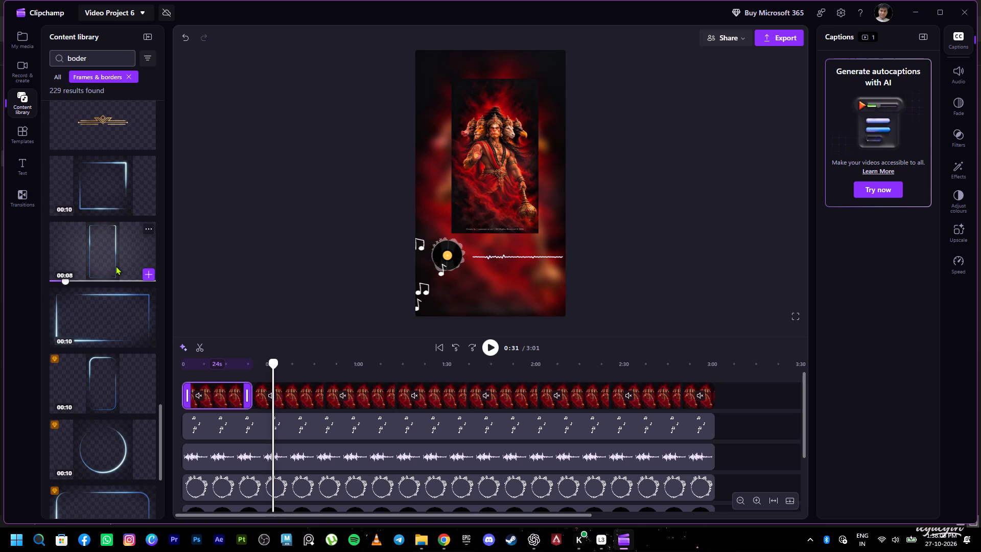
{"action": "left_click", "coordinate": [147, 275]}
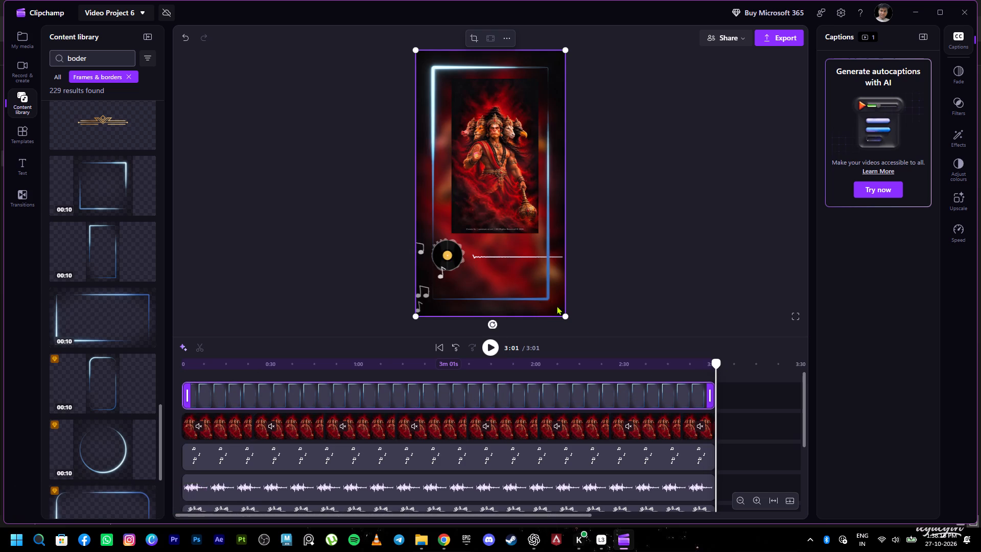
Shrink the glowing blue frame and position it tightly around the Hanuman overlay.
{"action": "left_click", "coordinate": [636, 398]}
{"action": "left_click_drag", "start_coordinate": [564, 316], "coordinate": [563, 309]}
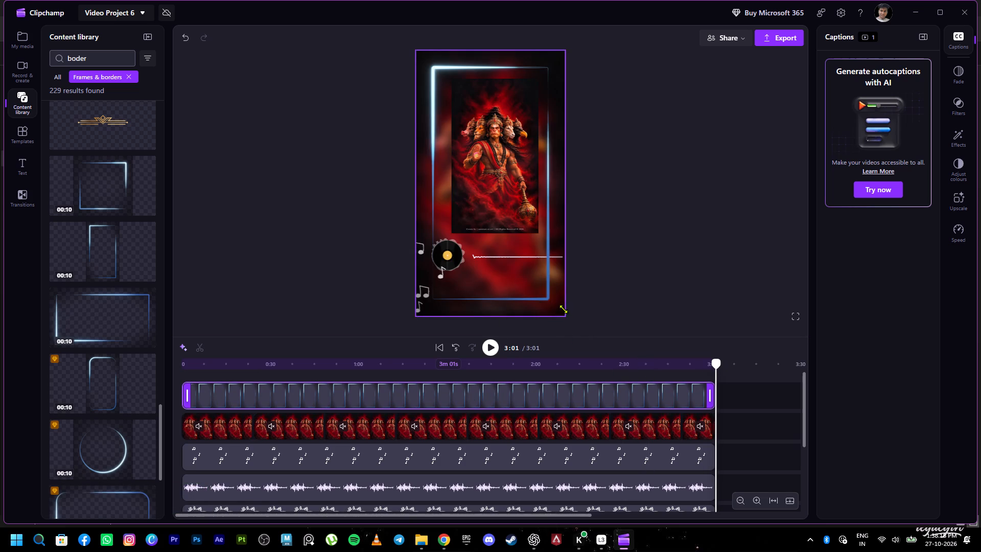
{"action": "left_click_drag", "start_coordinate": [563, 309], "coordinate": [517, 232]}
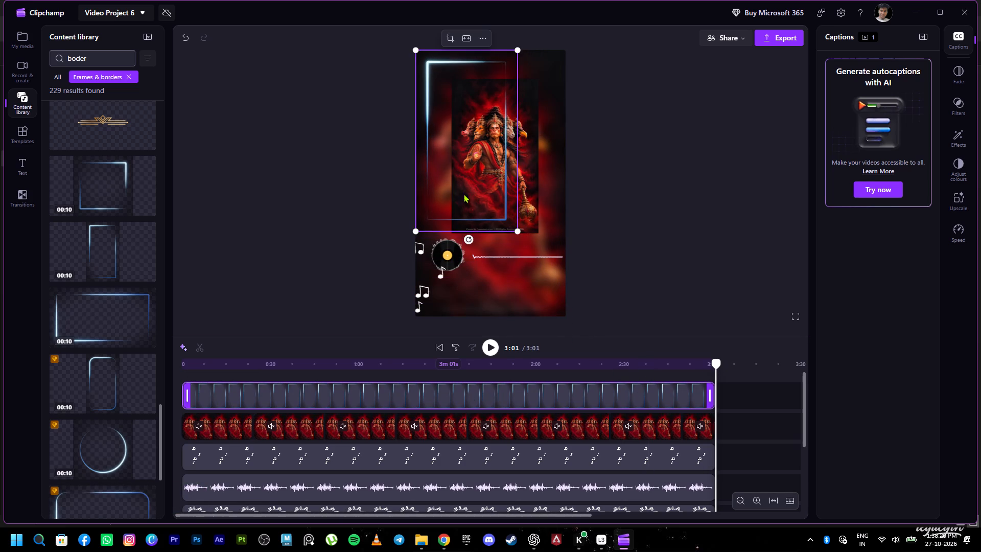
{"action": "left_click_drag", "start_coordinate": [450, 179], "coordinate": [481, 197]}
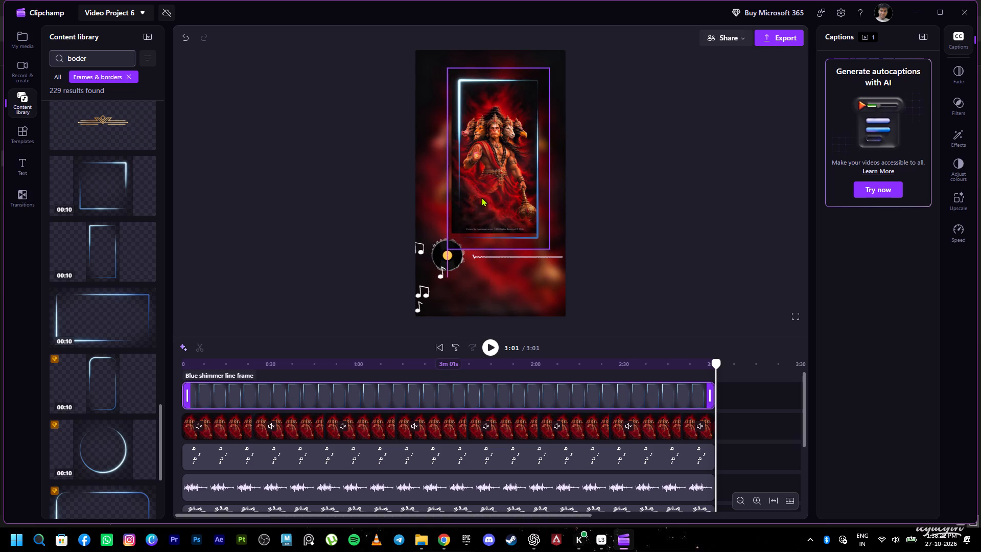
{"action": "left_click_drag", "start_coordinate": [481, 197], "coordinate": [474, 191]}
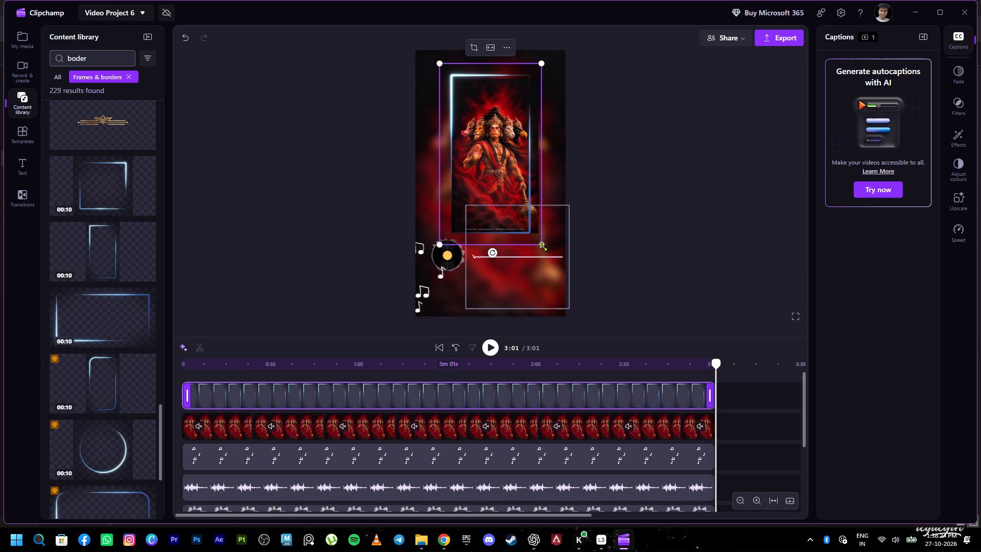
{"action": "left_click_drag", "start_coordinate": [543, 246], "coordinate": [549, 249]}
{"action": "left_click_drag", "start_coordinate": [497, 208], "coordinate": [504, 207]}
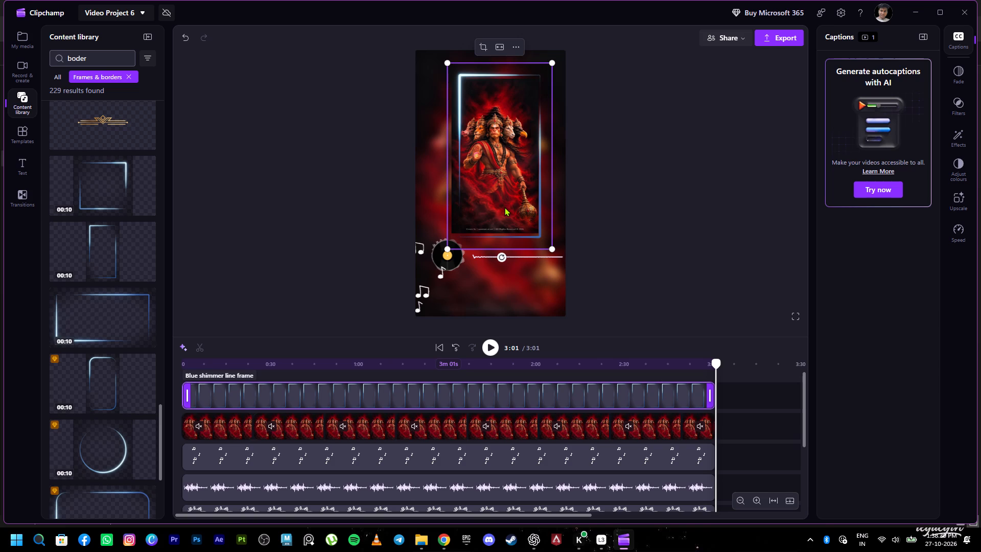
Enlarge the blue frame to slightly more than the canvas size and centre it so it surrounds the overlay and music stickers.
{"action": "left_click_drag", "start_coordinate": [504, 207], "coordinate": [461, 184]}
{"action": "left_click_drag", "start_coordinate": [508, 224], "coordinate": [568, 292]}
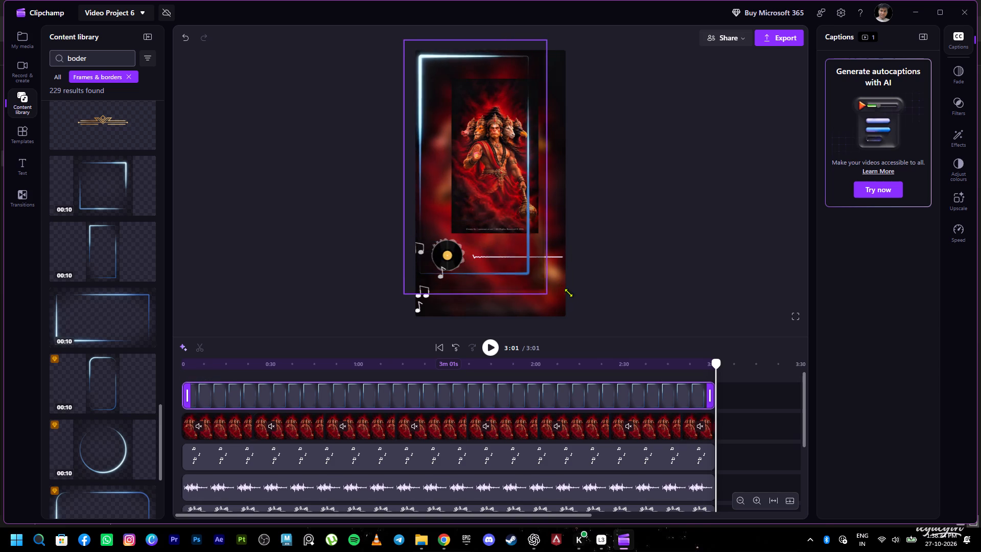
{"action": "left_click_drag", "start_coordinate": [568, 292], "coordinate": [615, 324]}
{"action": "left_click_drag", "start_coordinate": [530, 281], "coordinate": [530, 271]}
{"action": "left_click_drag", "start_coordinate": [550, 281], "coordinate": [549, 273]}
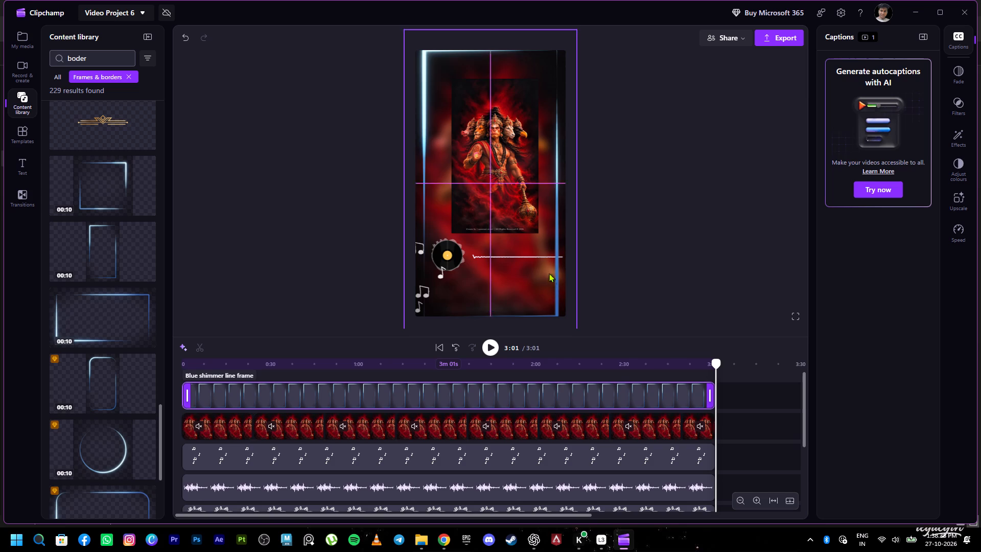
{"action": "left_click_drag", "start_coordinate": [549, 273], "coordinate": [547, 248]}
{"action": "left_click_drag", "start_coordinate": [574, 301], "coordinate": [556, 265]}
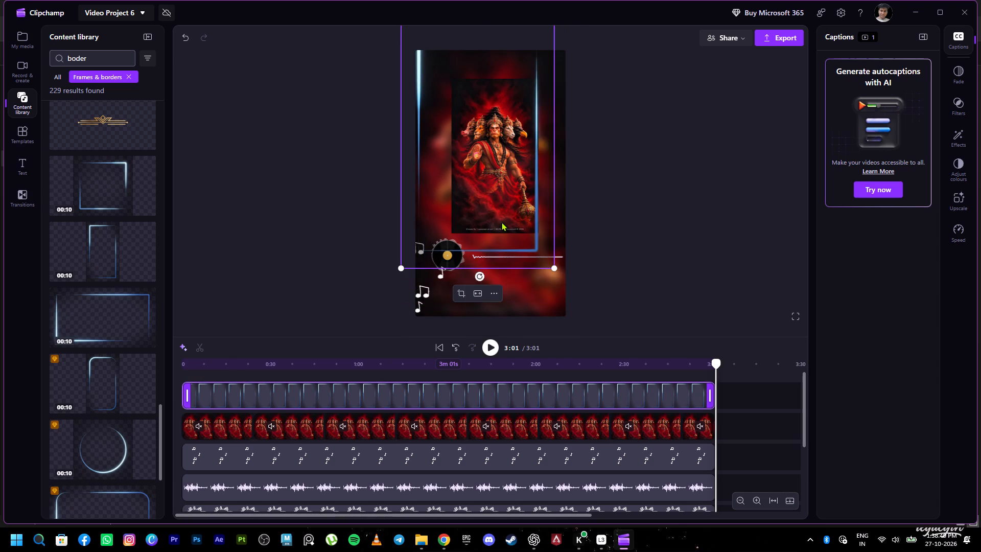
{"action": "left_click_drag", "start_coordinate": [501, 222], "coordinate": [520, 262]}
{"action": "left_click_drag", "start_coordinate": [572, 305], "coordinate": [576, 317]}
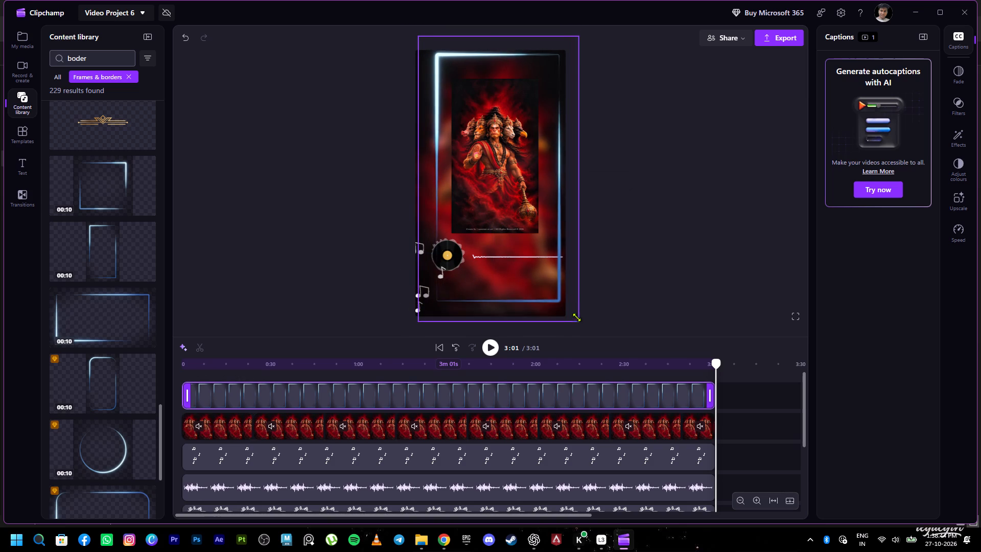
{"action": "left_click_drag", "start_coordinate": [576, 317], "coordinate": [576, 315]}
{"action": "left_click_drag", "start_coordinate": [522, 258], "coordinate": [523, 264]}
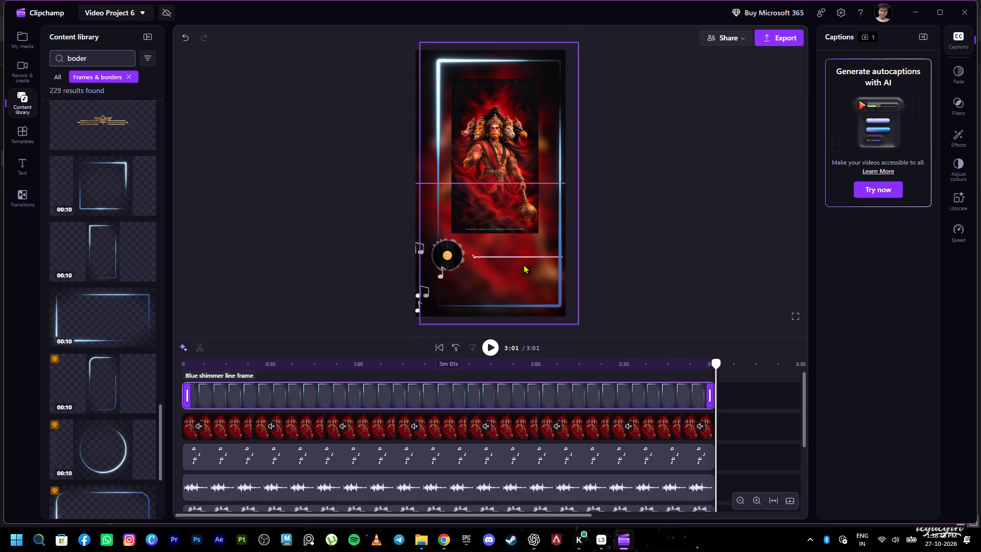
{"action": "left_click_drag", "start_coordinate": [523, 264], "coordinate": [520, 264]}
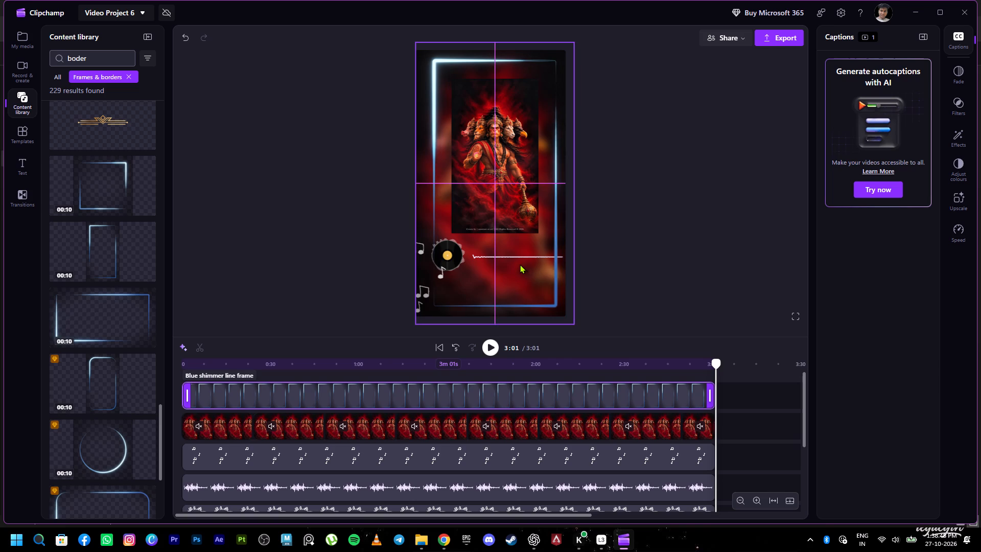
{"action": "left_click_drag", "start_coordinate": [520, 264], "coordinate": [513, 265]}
Play the video from the start to check the blue frame while browsing the Frames & borders results for an alternative.
{"action": "left_click", "coordinate": [645, 234]}
{"action": "key", "text": "space"}
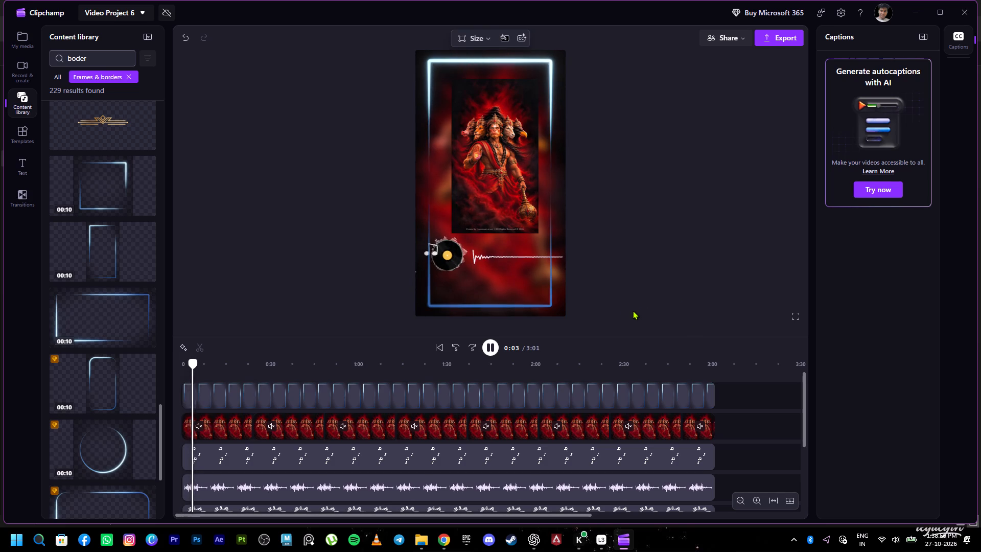
{"action": "scroll", "coordinate": [106, 344], "scroll_direction": "down", "scroll_amount": 2}
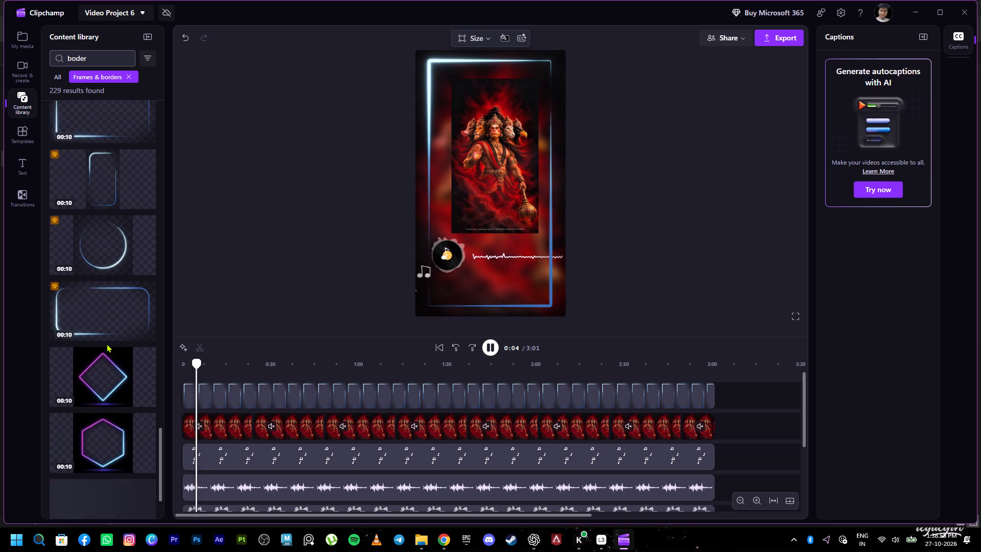
{"action": "scroll", "coordinate": [106, 343], "scroll_direction": "down", "scroll_amount": 2}
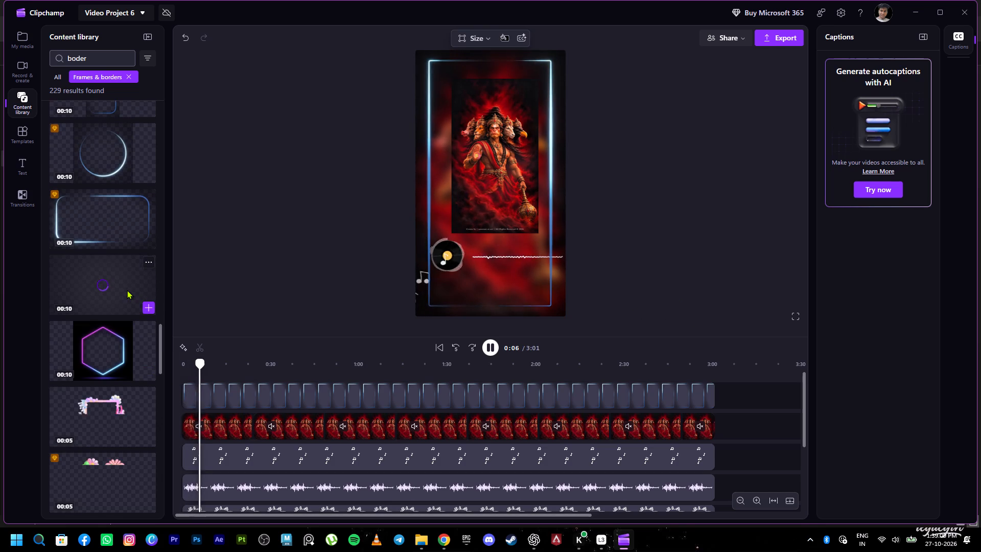
{"action": "scroll", "coordinate": [127, 290], "scroll_direction": "down", "scroll_amount": 2}
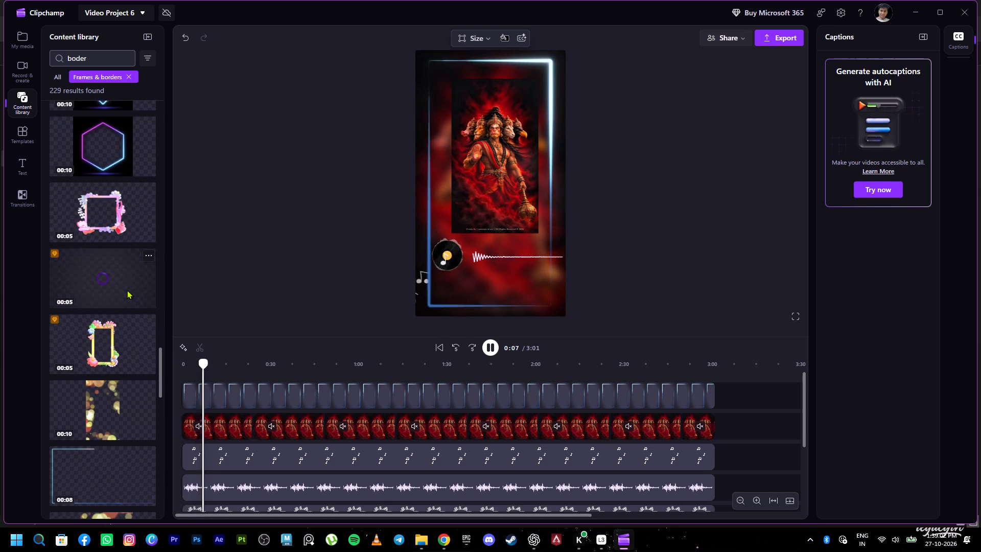
{"action": "scroll", "coordinate": [127, 290], "scroll_direction": "down", "scroll_amount": 4}
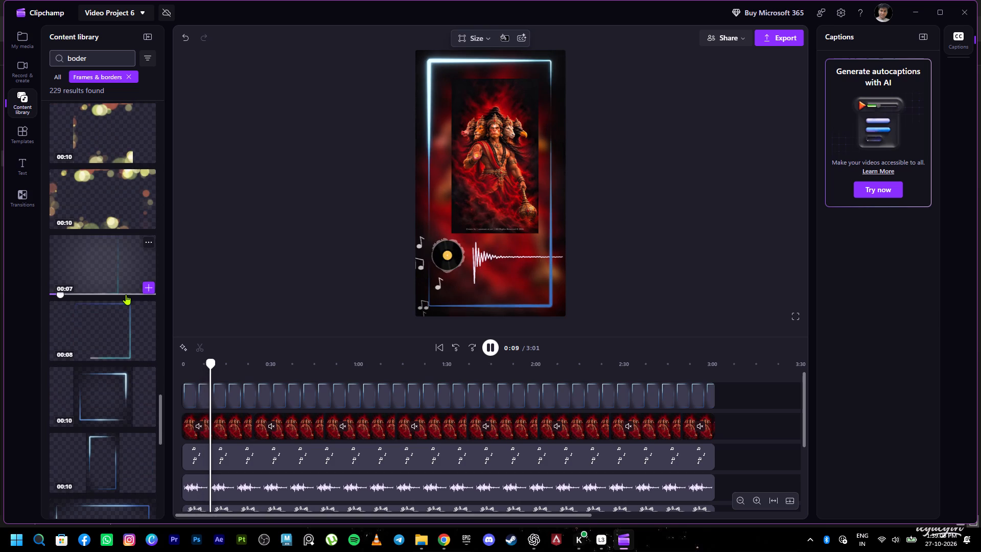
Replace the glowing blue frame with the thin vertical 8-second blue-teal line frame, covering the full timeline above the Hanuman overlay.
{"action": "left_click", "coordinate": [497, 395]}
{"action": "key", "text": "Delete"}
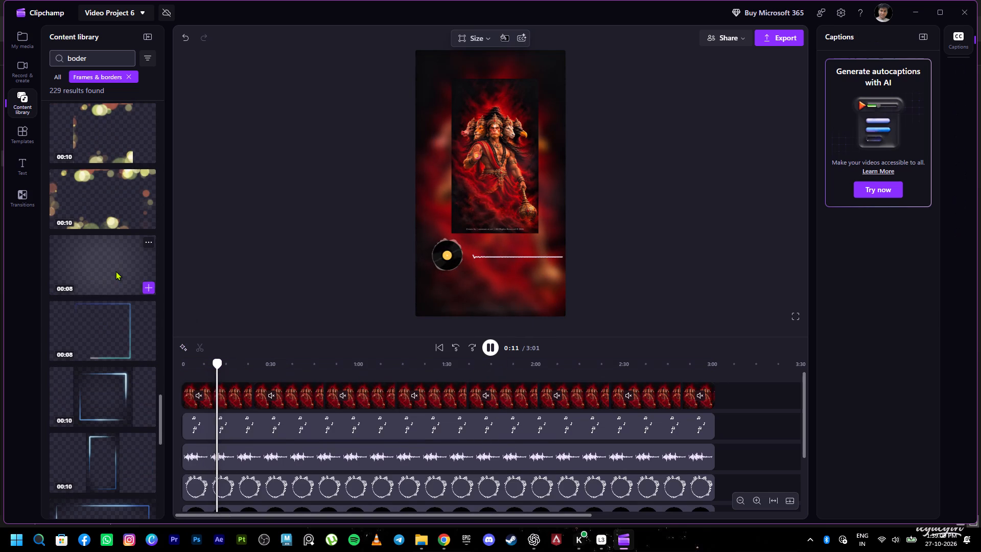
{"action": "left_click", "coordinate": [149, 287]}
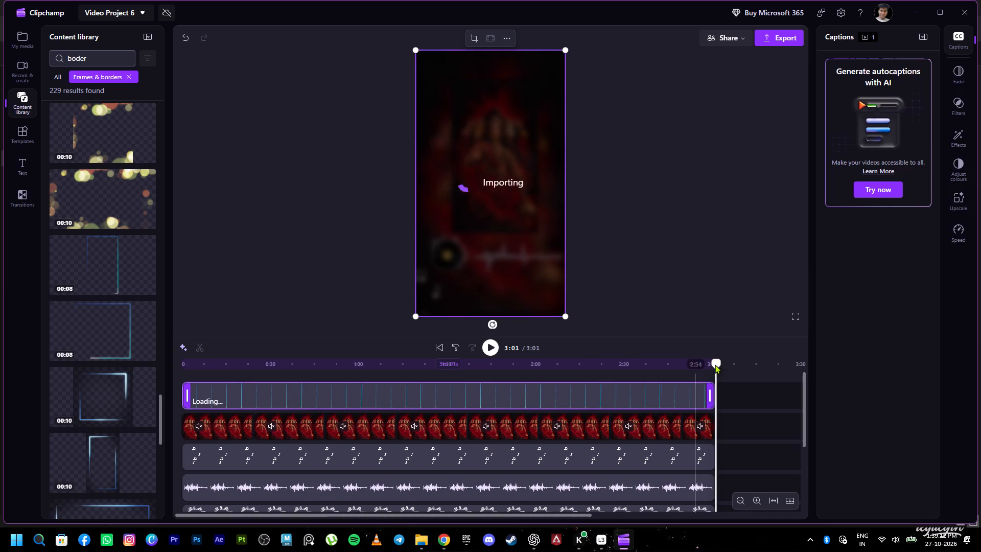
{"action": "scroll", "coordinate": [98, 399], "scroll_direction": "down", "scroll_amount": 1}
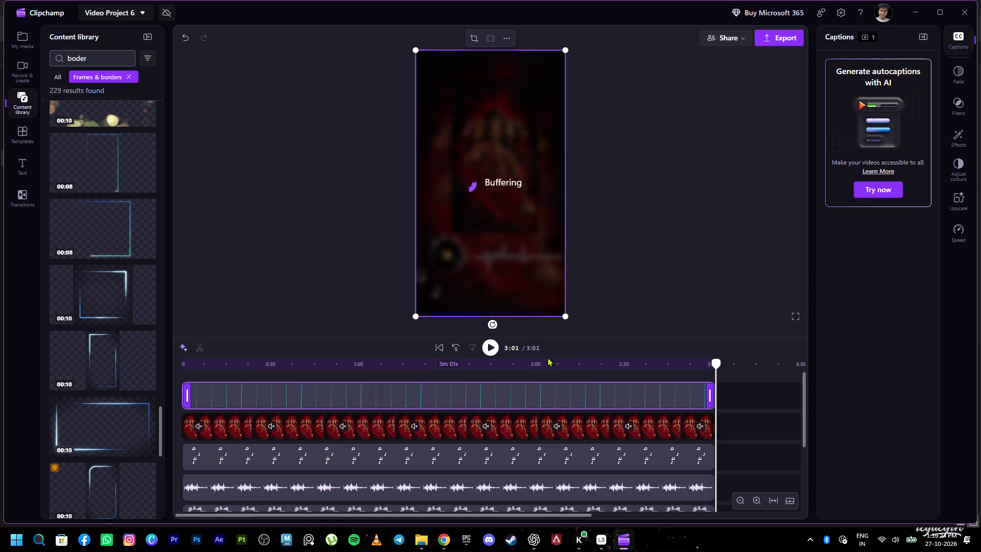
Enlarge the thin line frame slightly beyond the canvas and centre it so its lines run along the video's outer edges.
{"action": "left_click_drag", "start_coordinate": [564, 318], "coordinate": [543, 294]}
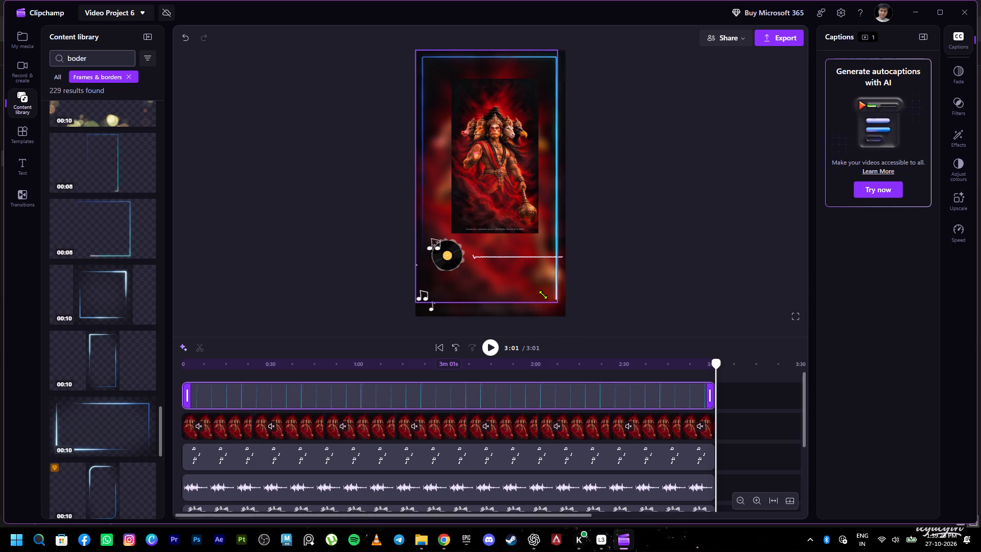
{"action": "left_click_drag", "start_coordinate": [543, 294], "coordinate": [579, 321]}
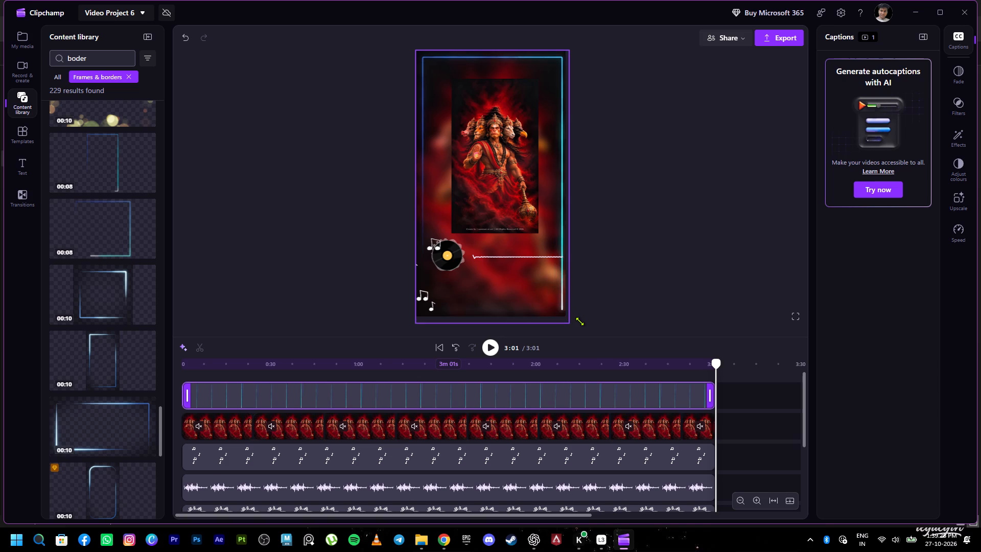
{"action": "left_click_drag", "start_coordinate": [579, 321], "coordinate": [575, 323]}
{"action": "left_click_drag", "start_coordinate": [575, 323], "coordinate": [577, 324]}
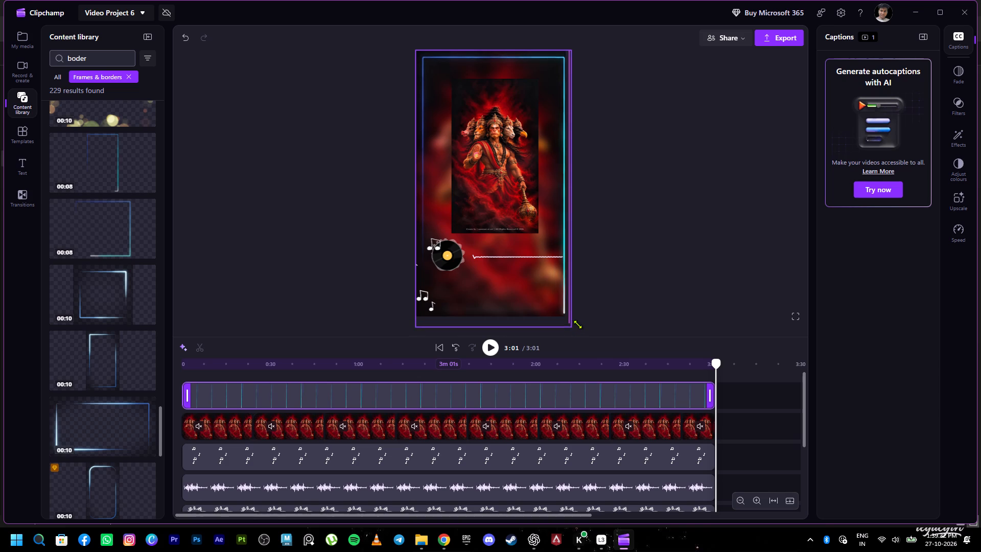
{"action": "left_click_drag", "start_coordinate": [577, 324], "coordinate": [578, 324]}
{"action": "left_click_drag", "start_coordinate": [415, 50], "coordinate": [414, 50]}
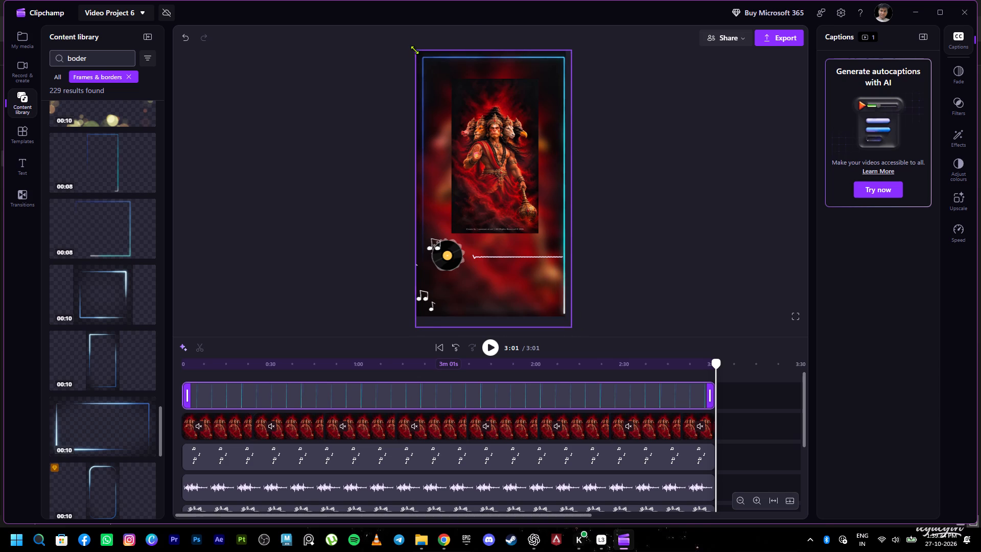
{"action": "left_click_drag", "start_coordinate": [414, 50], "coordinate": [409, 47]}
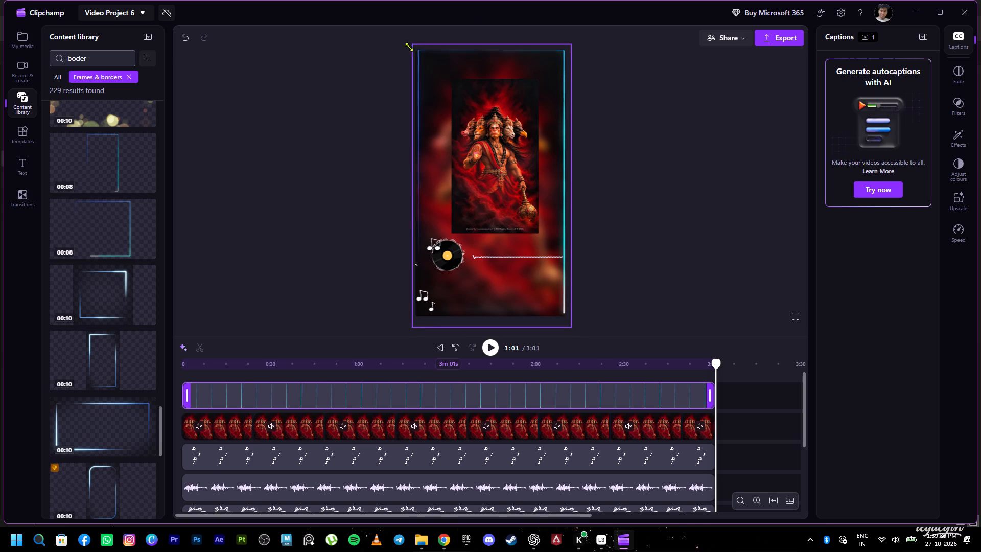
{"action": "left_click_drag", "start_coordinate": [409, 47], "coordinate": [404, 48]}
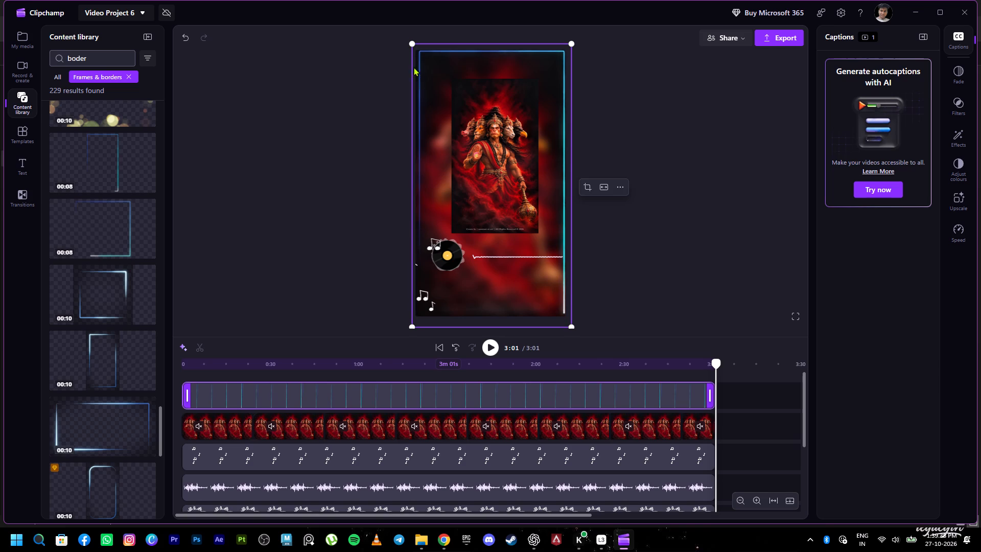
{"action": "left_click", "coordinate": [517, 183]}
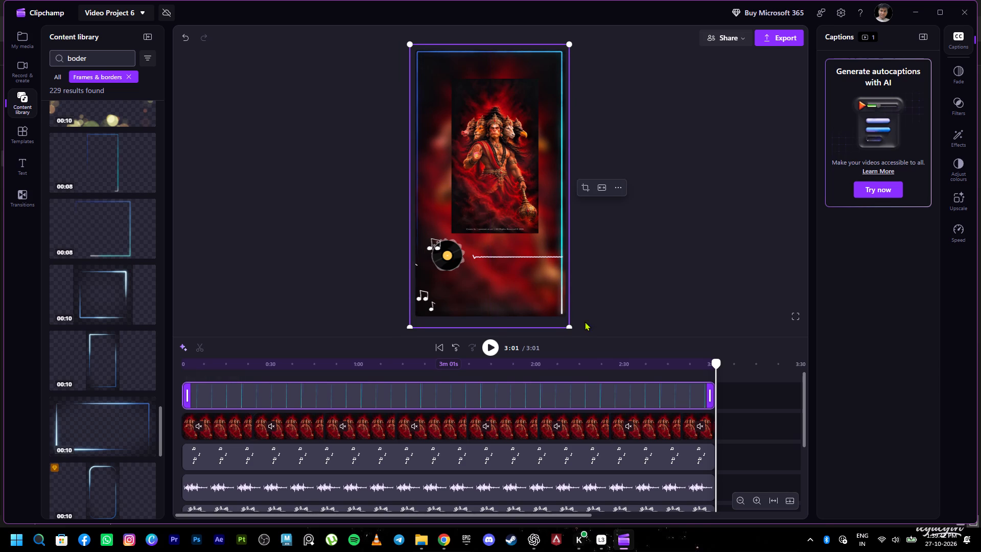
{"action": "left_click_drag", "start_coordinate": [567, 325], "coordinate": [572, 326]}
{"action": "left_click_drag", "start_coordinate": [572, 326], "coordinate": [576, 328]}
Play the video from the start and skip between points in the timeline to check the line frame along the canvas edges.
{"action": "key", "text": "space"}
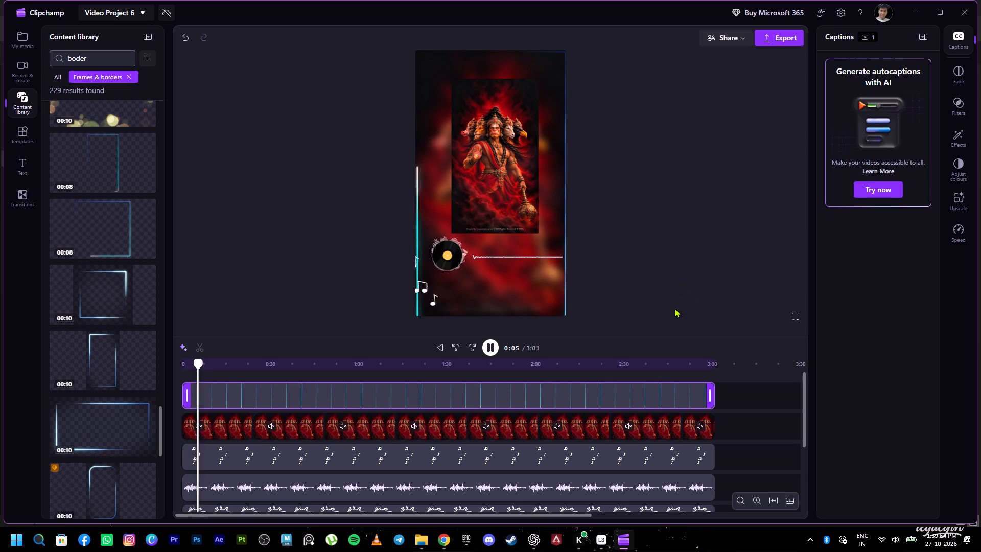
{"action": "left_click", "coordinate": [653, 394]}
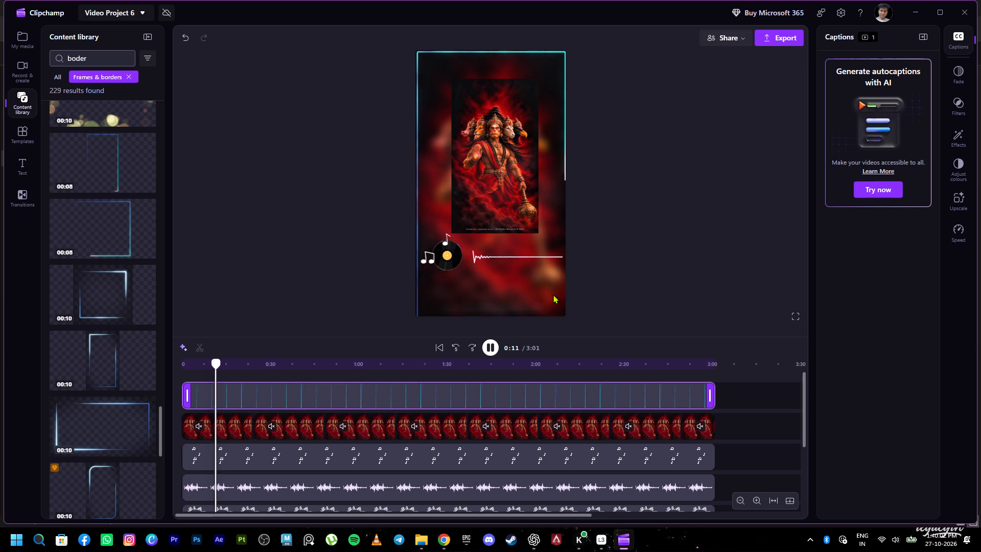
{"action": "scroll", "coordinate": [536, 295], "scroll_direction": "down", "scroll_amount": 3}
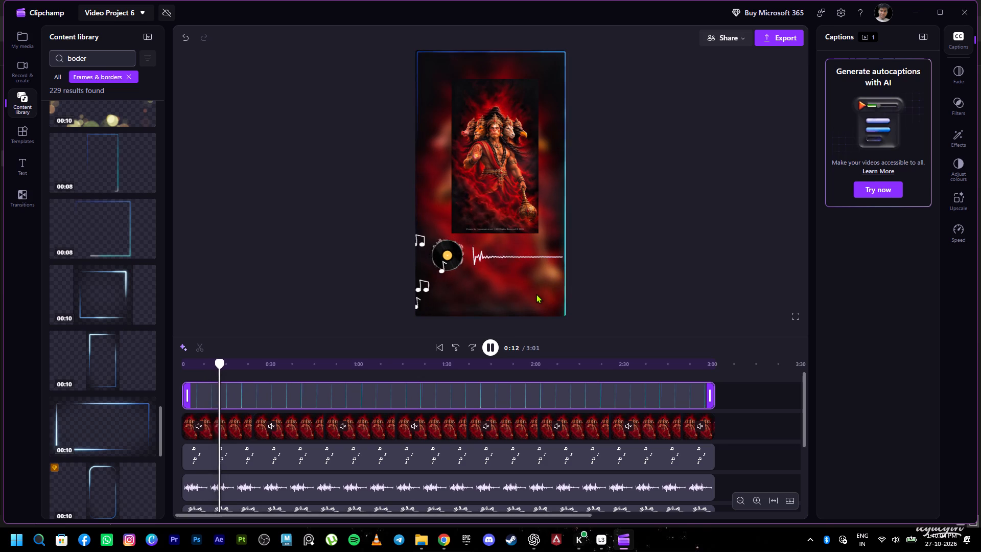
{"action": "left_click", "coordinate": [536, 294]}
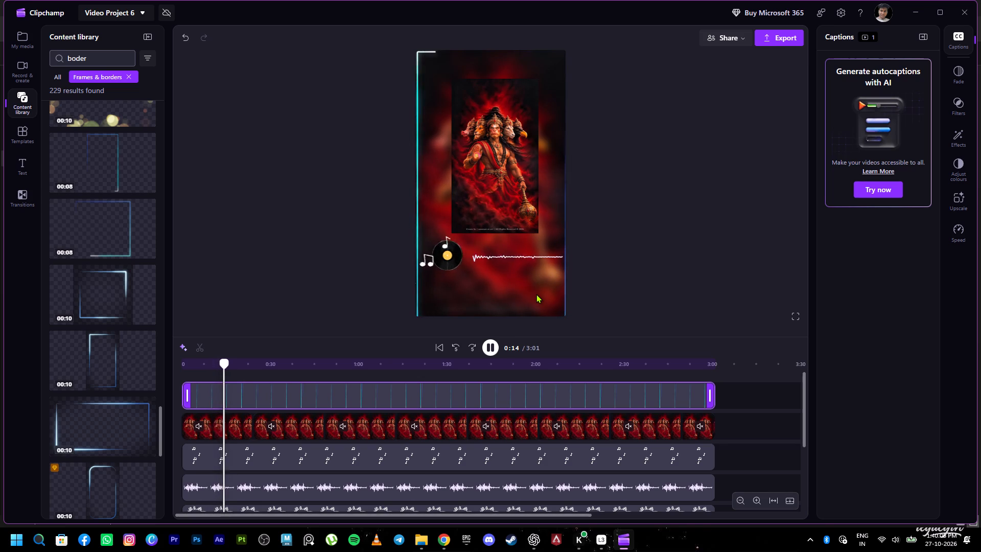
{"action": "left_click", "coordinate": [510, 398]}
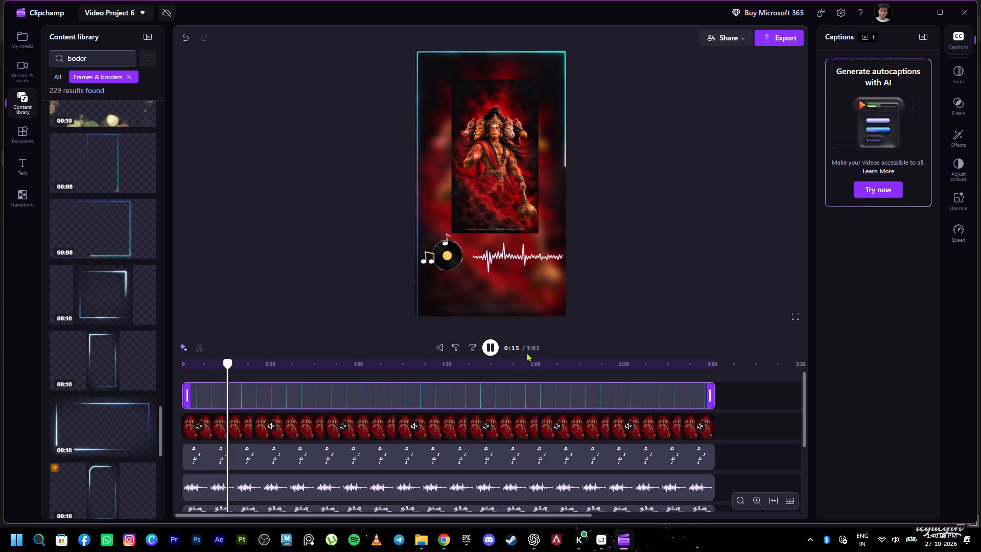
{"action": "double_click", "coordinate": [511, 394]}
{"action": "left_click", "coordinate": [553, 297]}
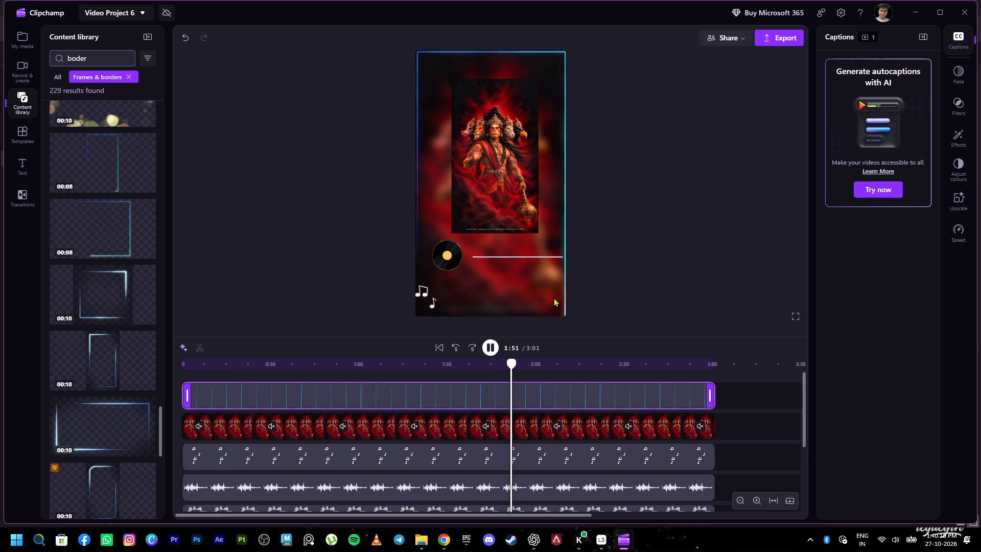
{"action": "left_click", "coordinate": [556, 388]}
{"action": "left_click_drag", "start_coordinate": [510, 364], "coordinate": [504, 364]}
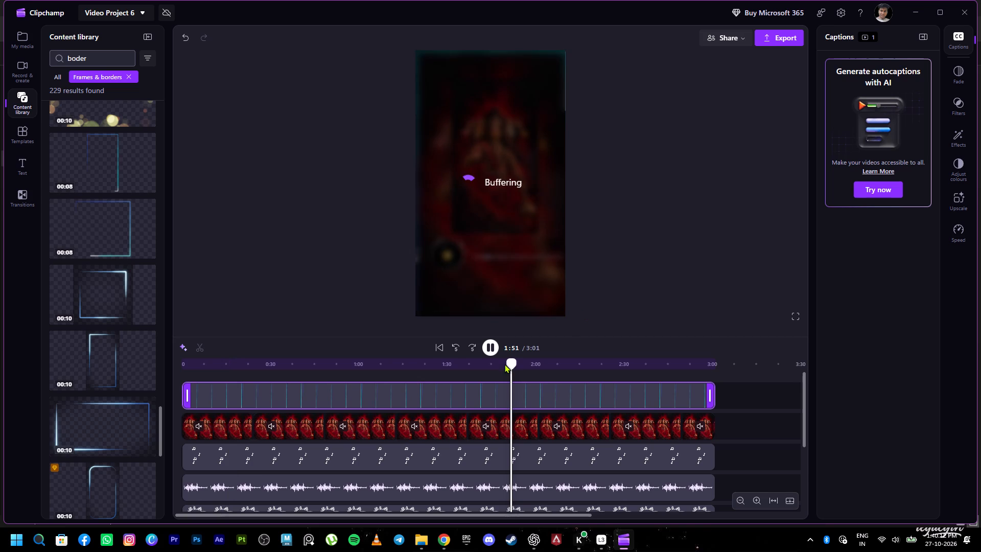
{"action": "left_click_drag", "start_coordinate": [504, 364], "coordinate": [315, 379]}
{"action": "left_click", "coordinate": [480, 397]}
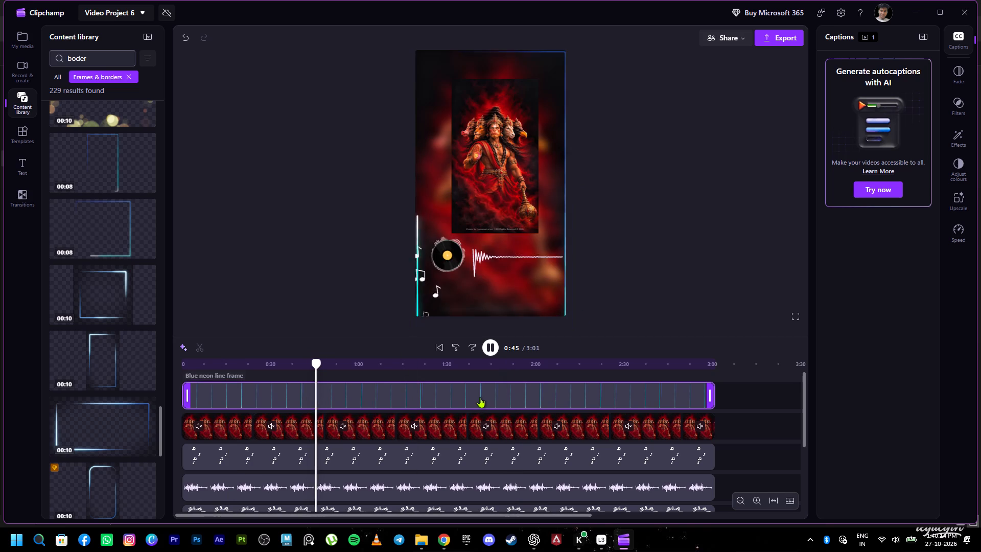
{"action": "key", "text": "ctrl+t"}
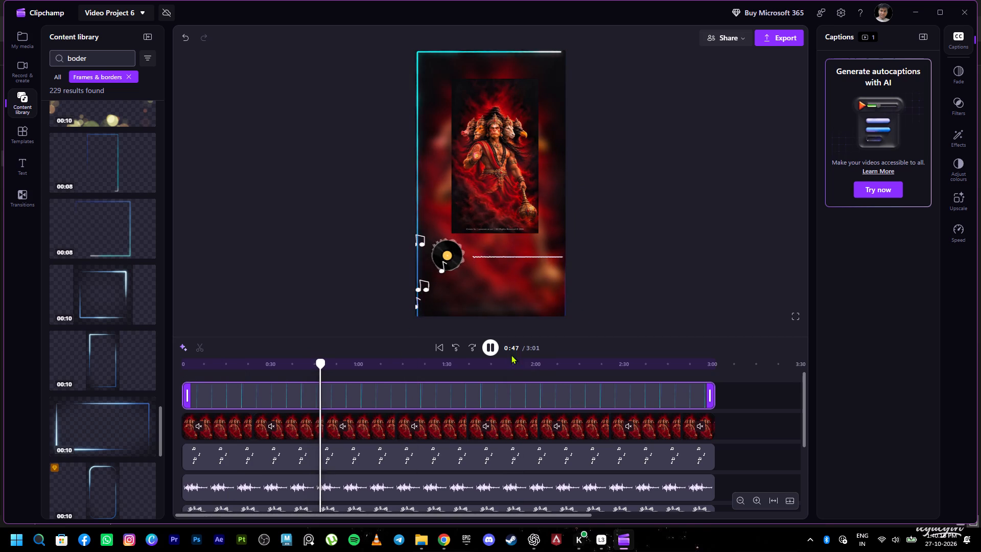
{"action": "left_click", "coordinate": [525, 388]}
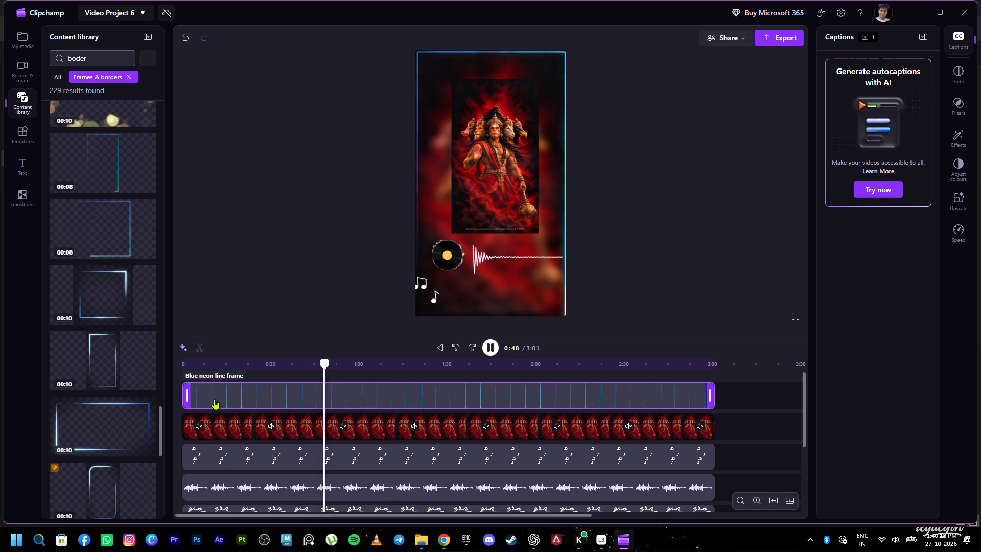
{"action": "left_click", "coordinate": [562, 56]}
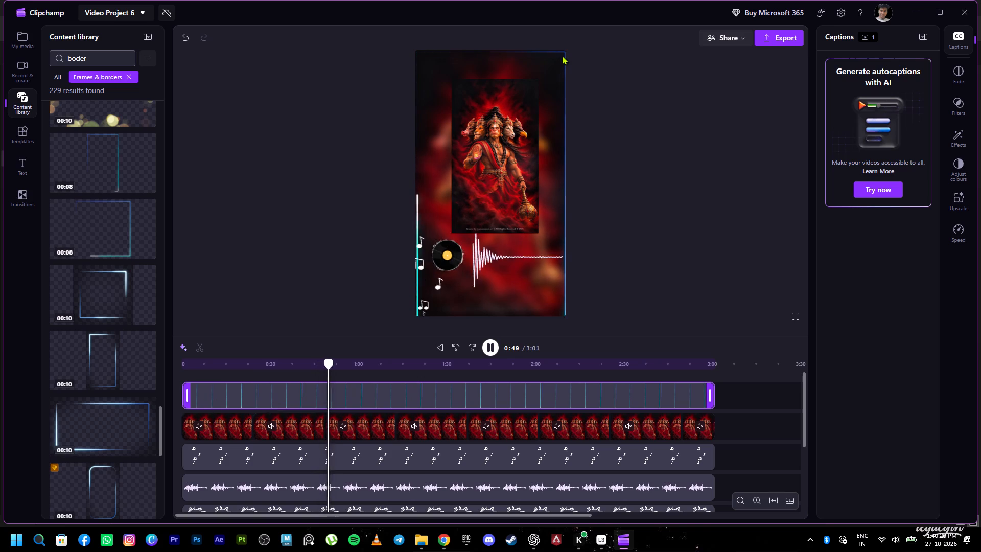
{"action": "double_click", "coordinate": [548, 85]}
{"action": "left_click_drag", "start_coordinate": [535, 153], "coordinate": [516, 167]}
{"action": "left_click", "coordinate": [516, 168]}
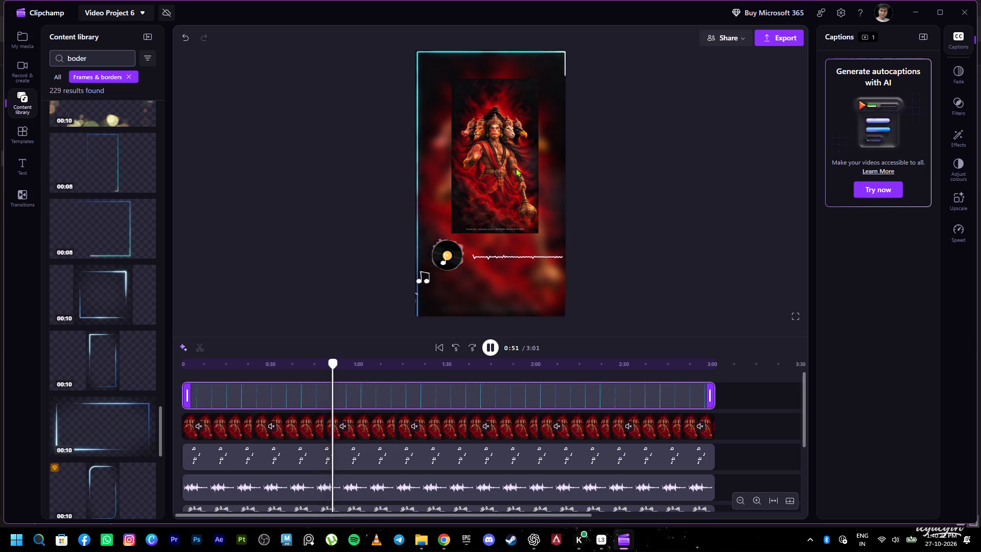
{"action": "left_click_drag", "start_coordinate": [525, 248], "coordinate": [485, 304]}
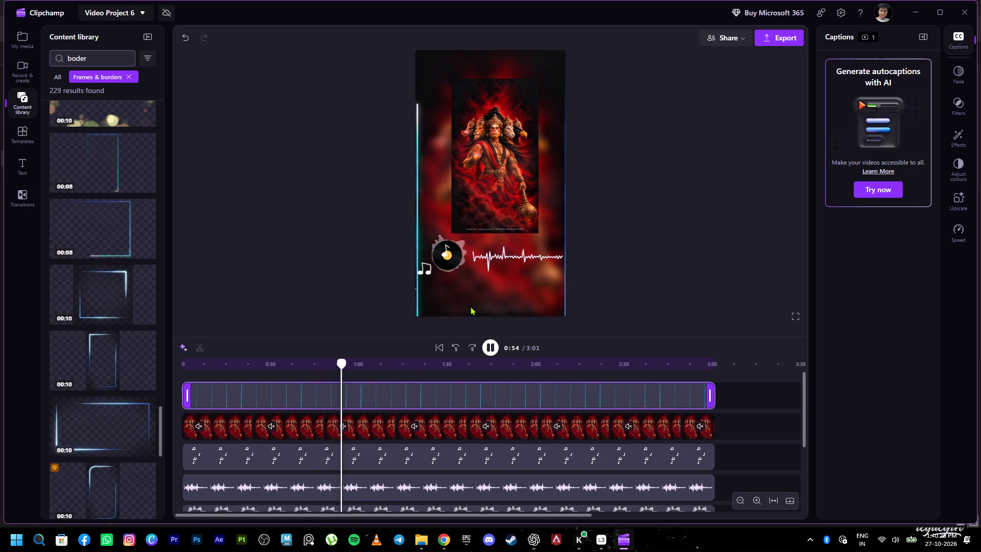
Delete the full-length Blue neon line frame clip from above the Hanuman overlay in the timeline.
{"action": "left_click", "coordinate": [606, 393]}
{"action": "key", "text": "Delete"}
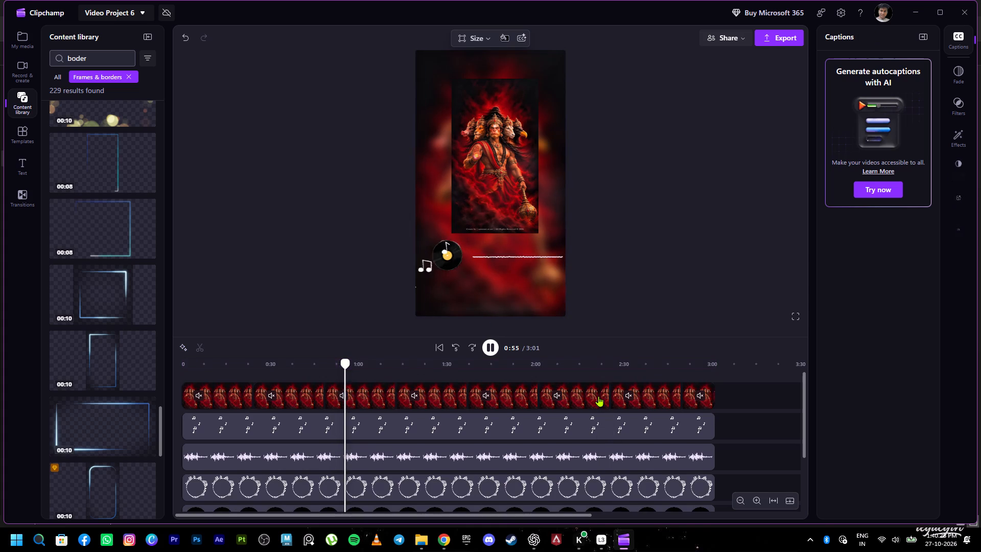